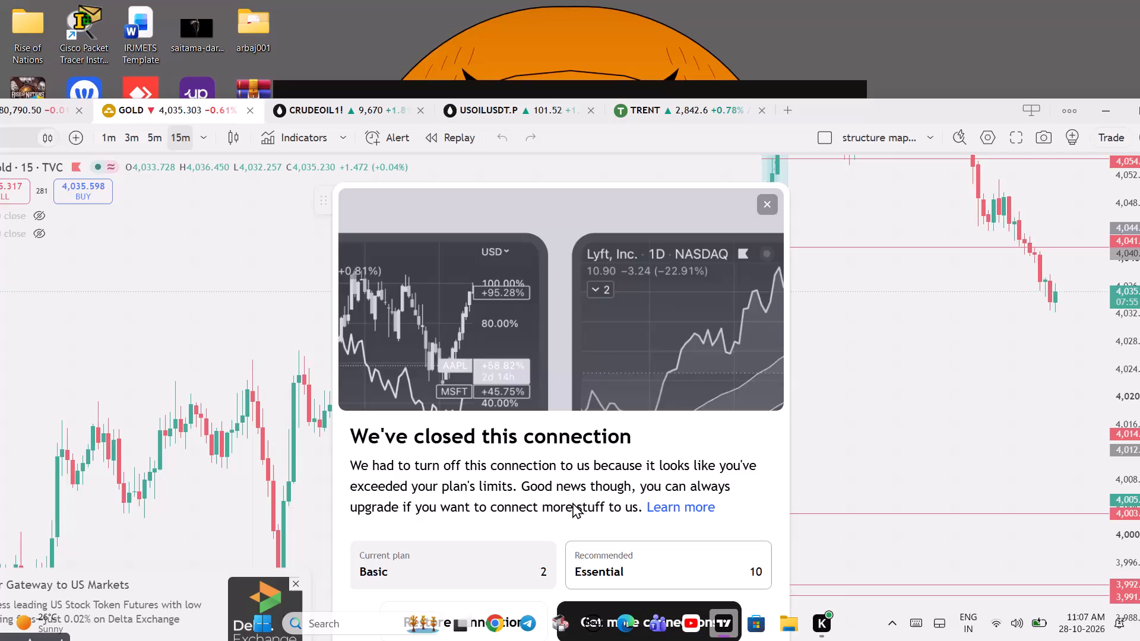
Clear the closed-connection notice and the Delta Exchange advertisement from the gold chart, with its window maximized.
left_click(772, 195)
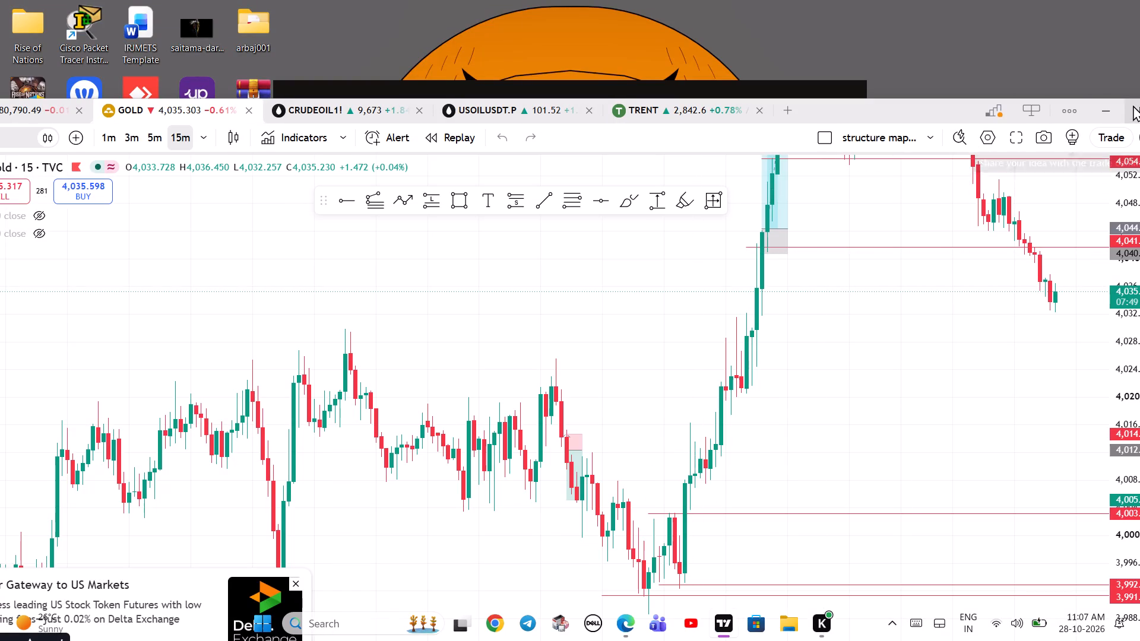
left_click_drag(846, 113, 721, 1)
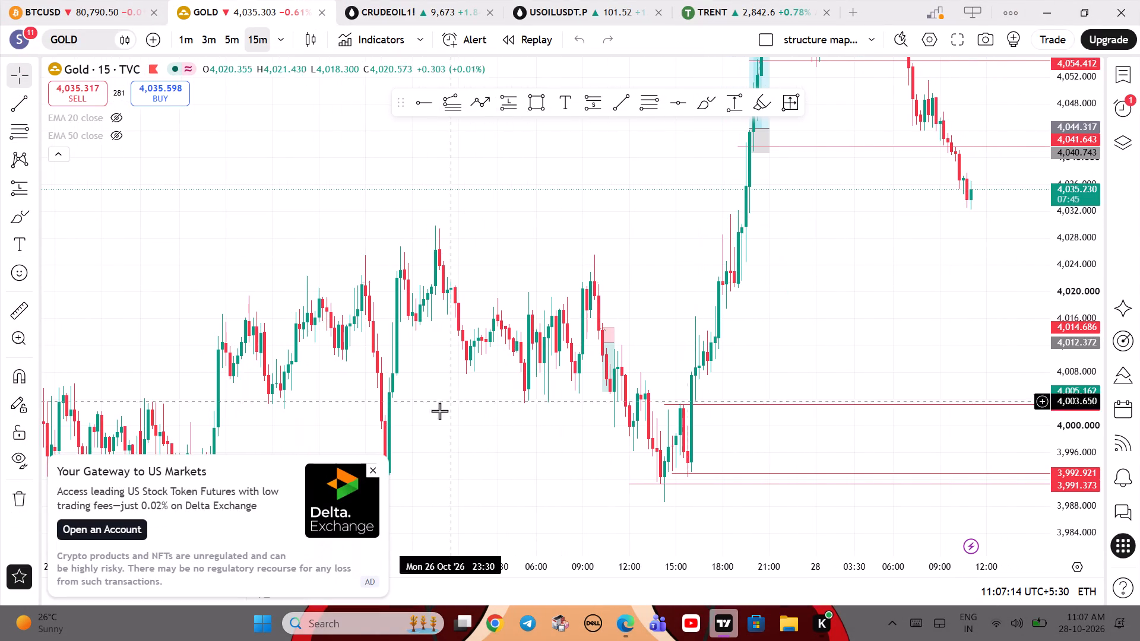
left_click(379, 470)
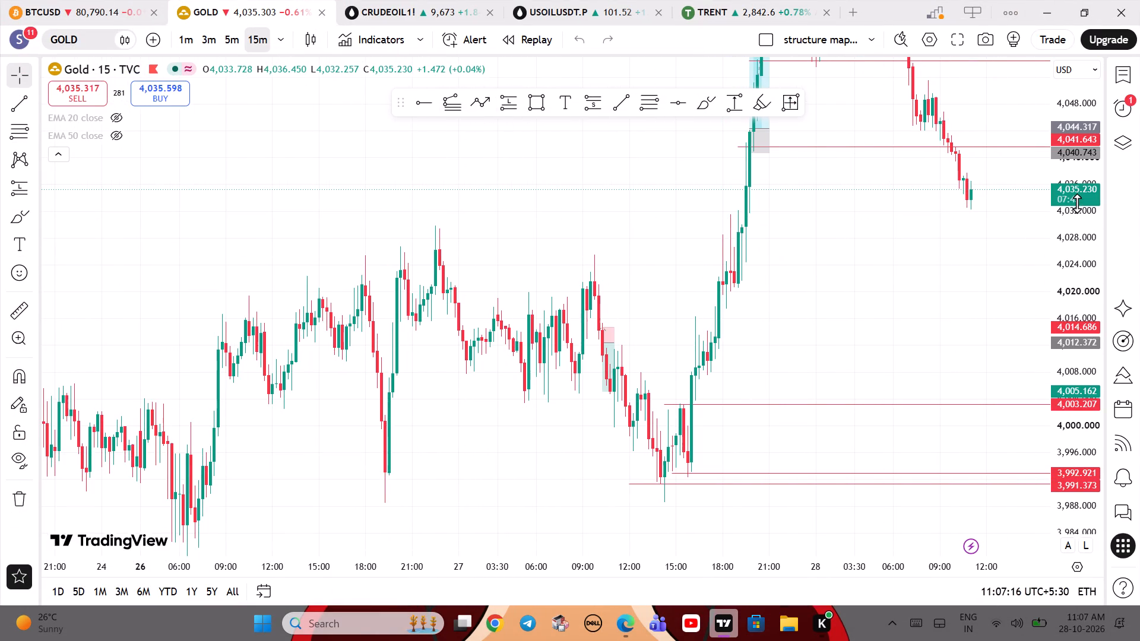
Draw a horizontal ray on the 15-minute gold chart at about 4,064.7, starting at 27 Oct 19:00.
left_click_drag(1077, 202, 1057, 394)
left_click_drag(896, 260, 707, 300)
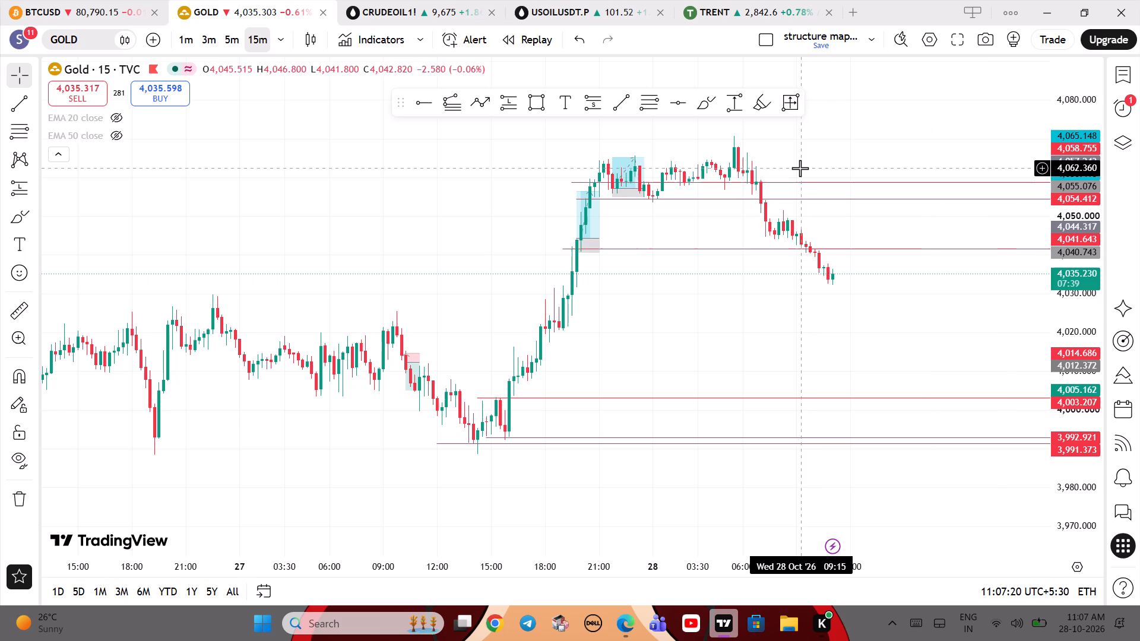
left_click_drag(435, 177, 289, 248)
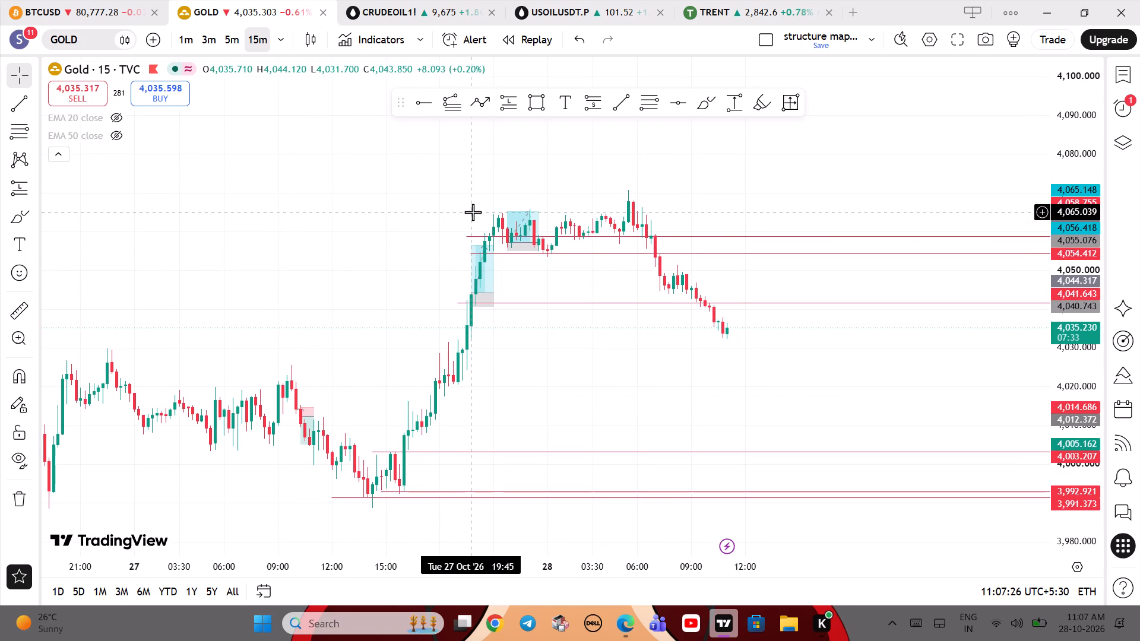
left_click(425, 111)
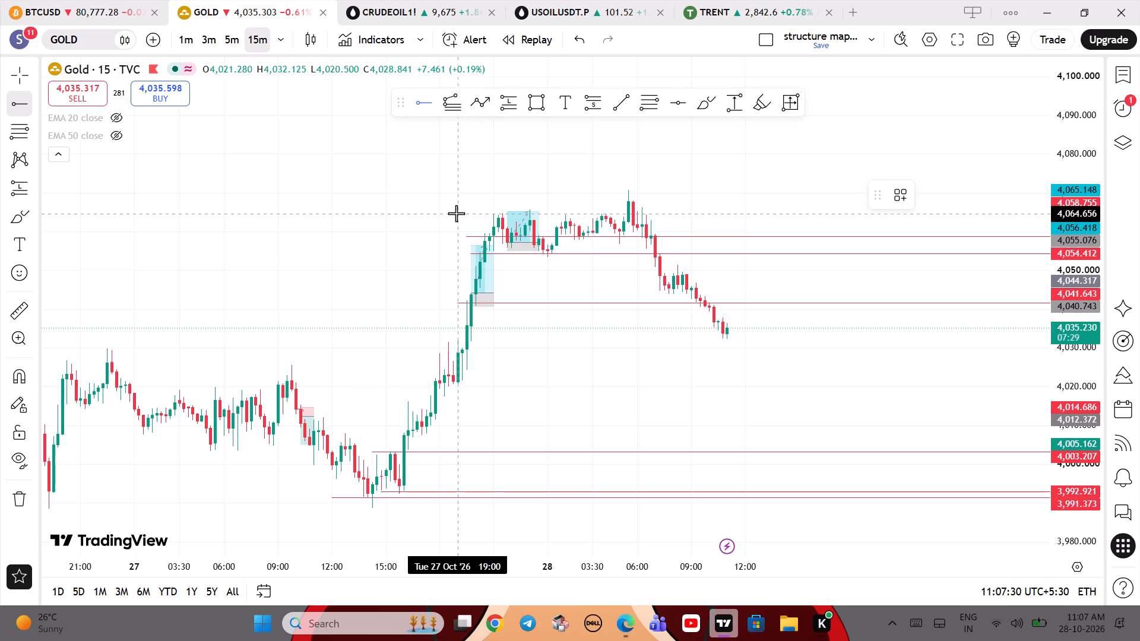
left_click(456, 213)
Switch the gold chart to the 5-minute timeframe.
left_click_drag(499, 195, 426, 193)
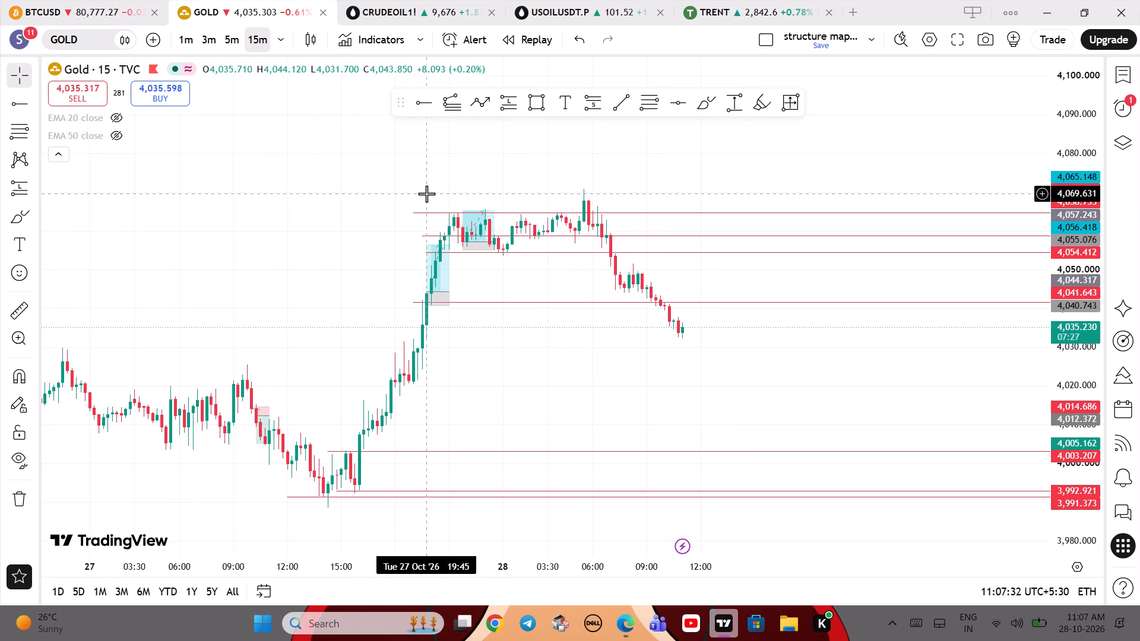
key("5")
key("Return")
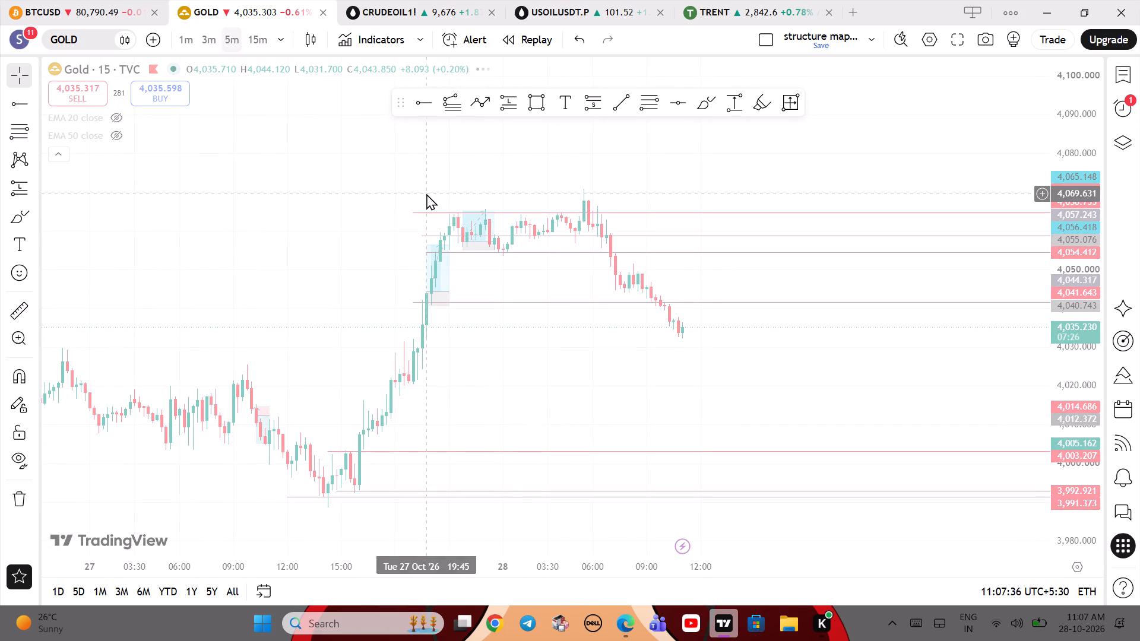
left_click(426, 193)
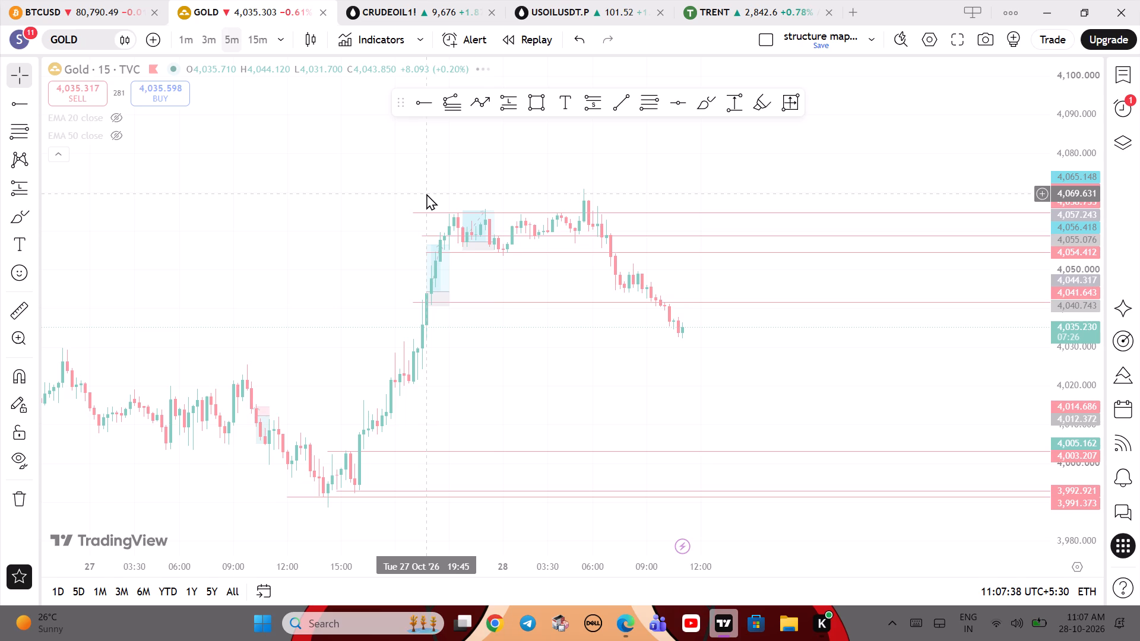
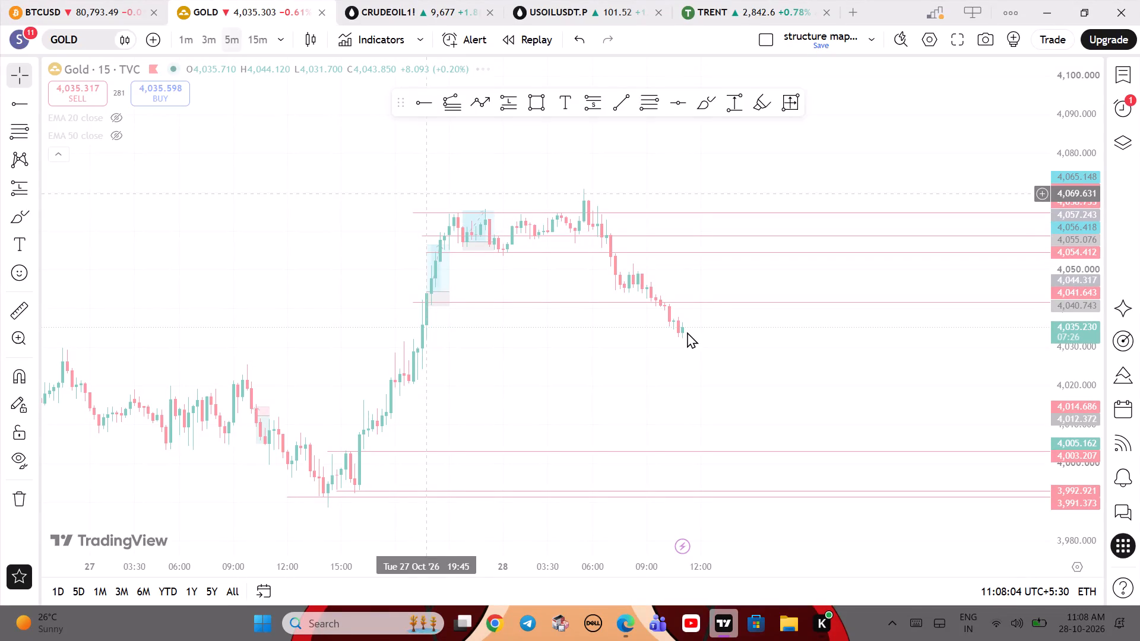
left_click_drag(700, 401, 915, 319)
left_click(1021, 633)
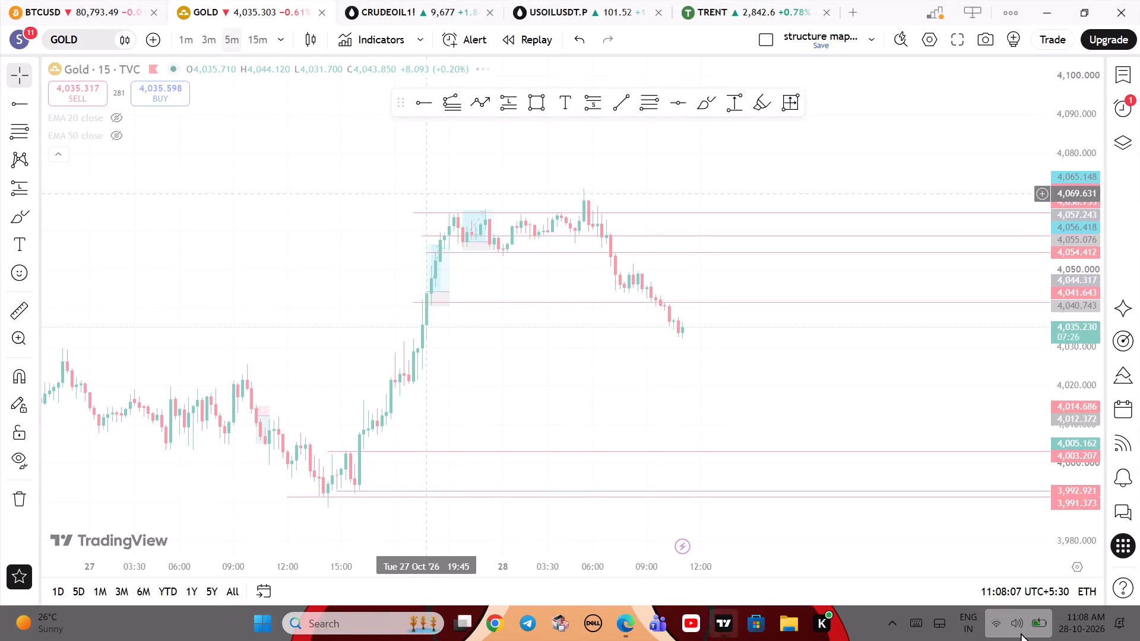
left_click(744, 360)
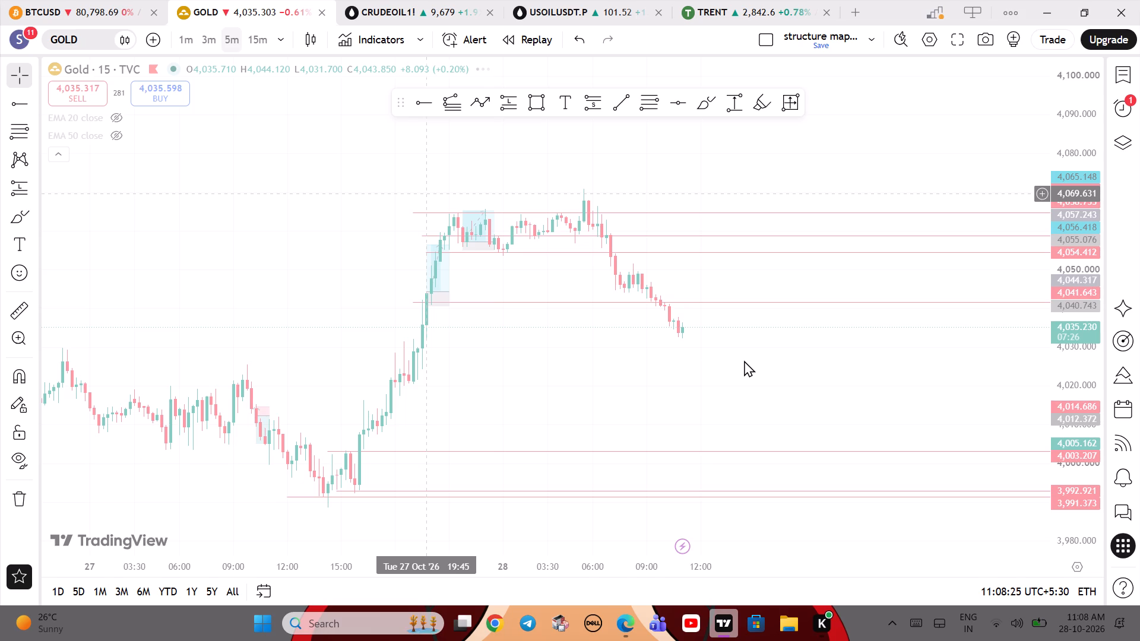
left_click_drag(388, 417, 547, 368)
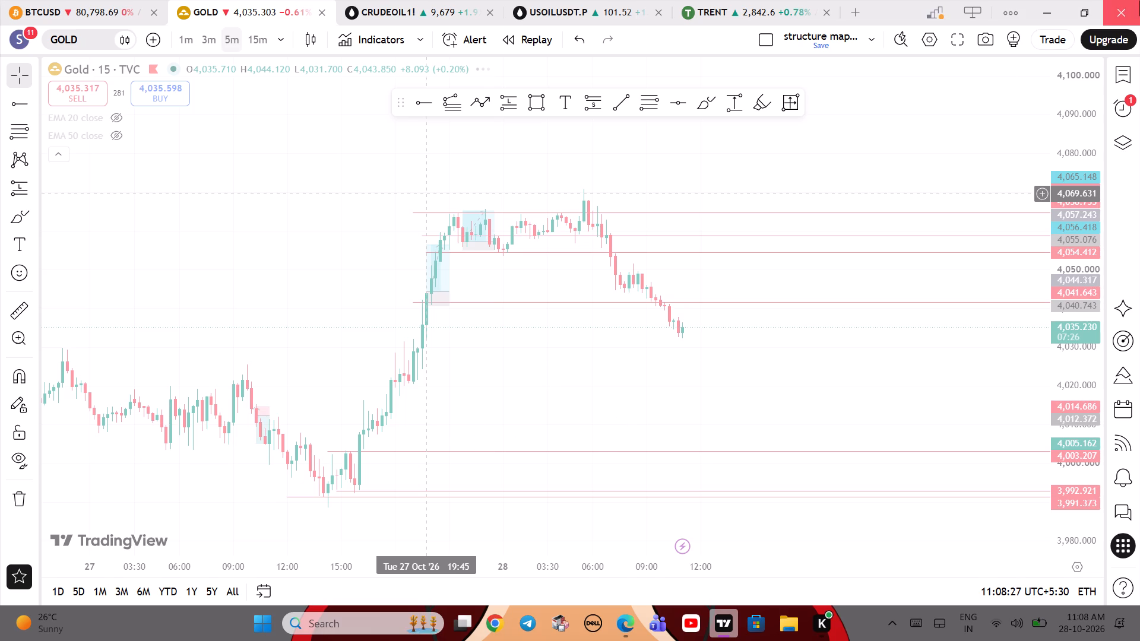
Close the TradingView window with all its open chart tabs.
left_click(1139, 0)
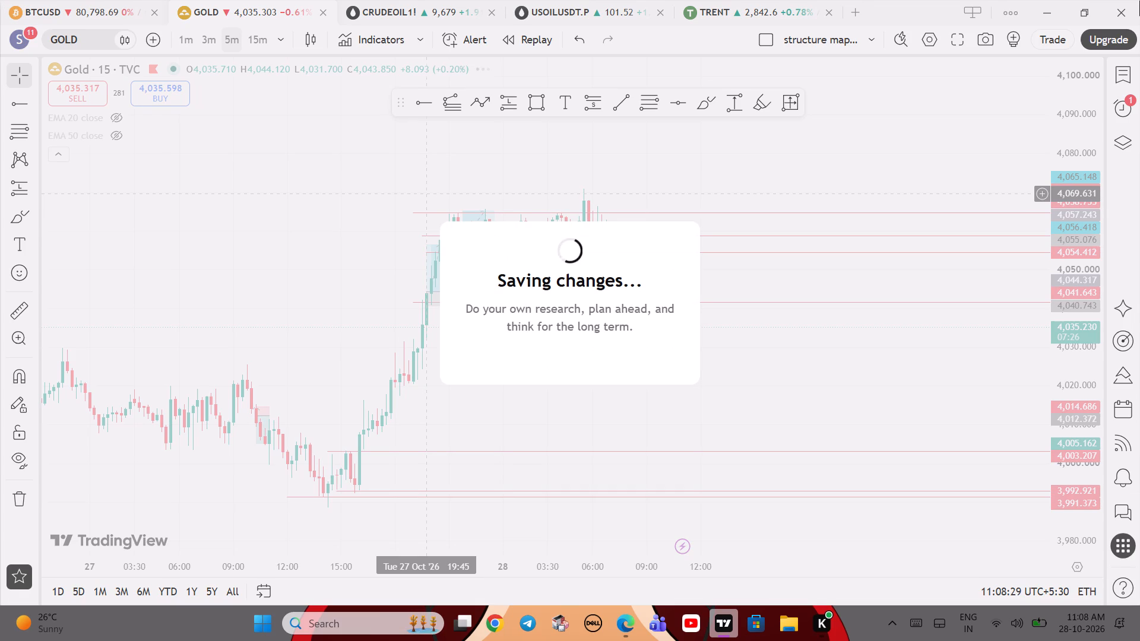
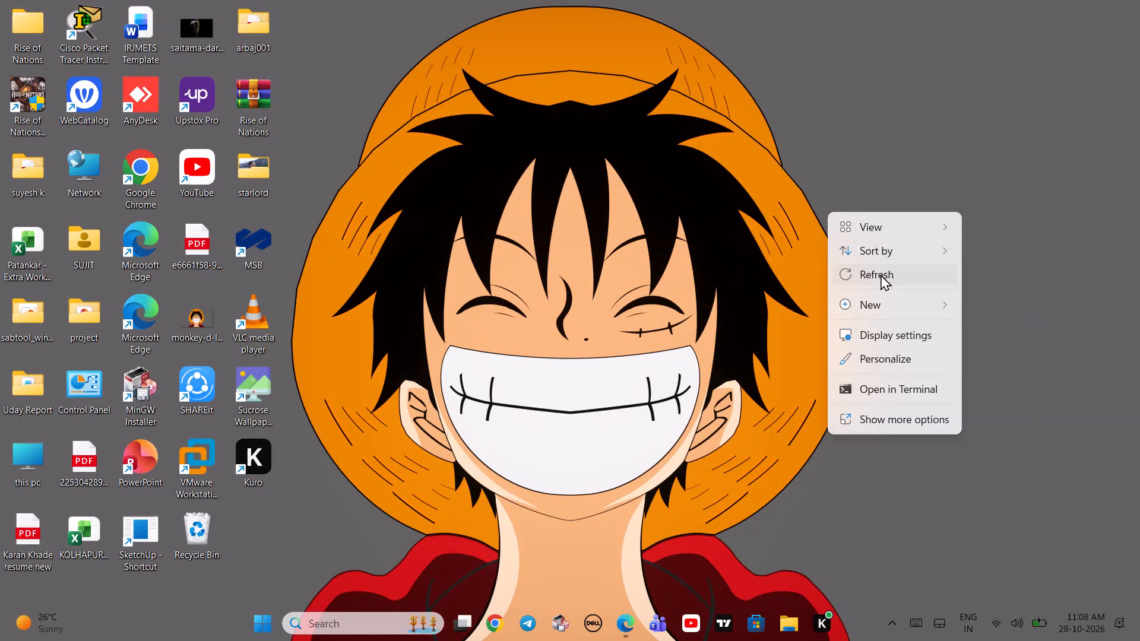
Refresh the desktop and relaunch TradingView with its saved chart tabs.
left_click(881, 274)
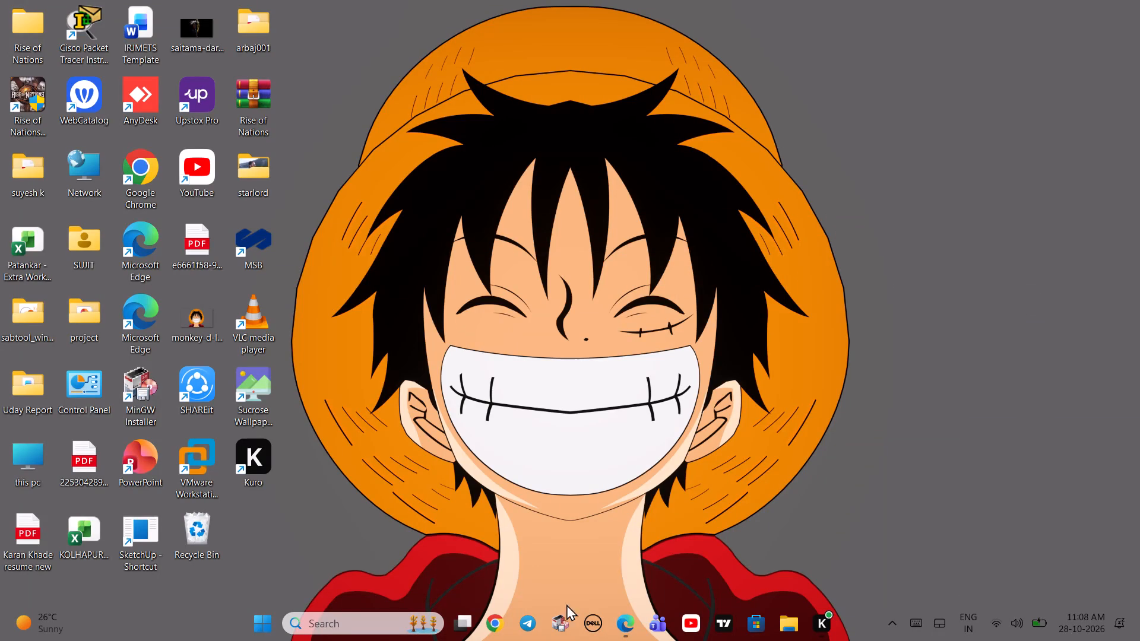
left_click(720, 627)
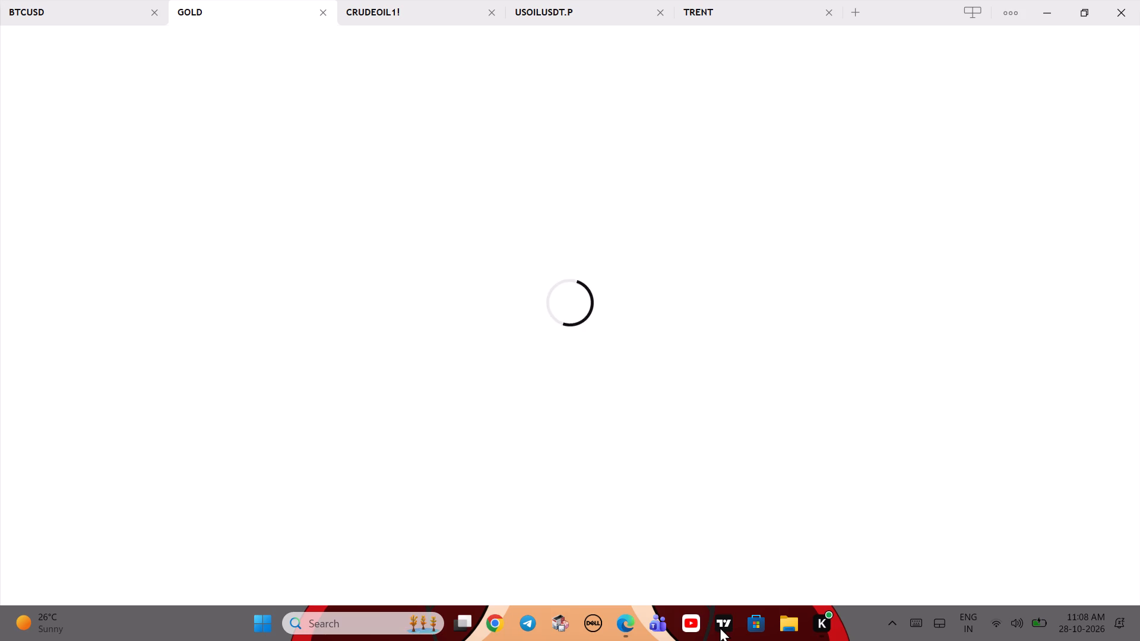
Switch the gold chart from the 5-minute to the 3-minute timeframe.
scroll(720, 627, "down", 3, "ctrl")
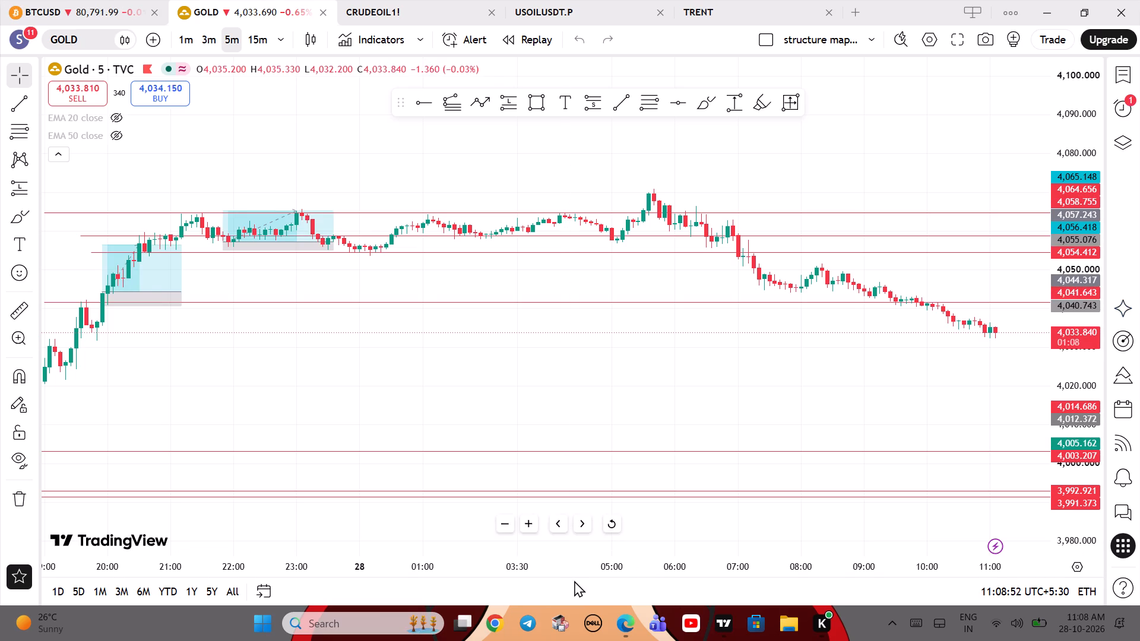
left_click_drag(569, 566, 742, 561)
left_click_drag(968, 398, 855, 408)
left_click_drag(1076, 434, 1043, 288)
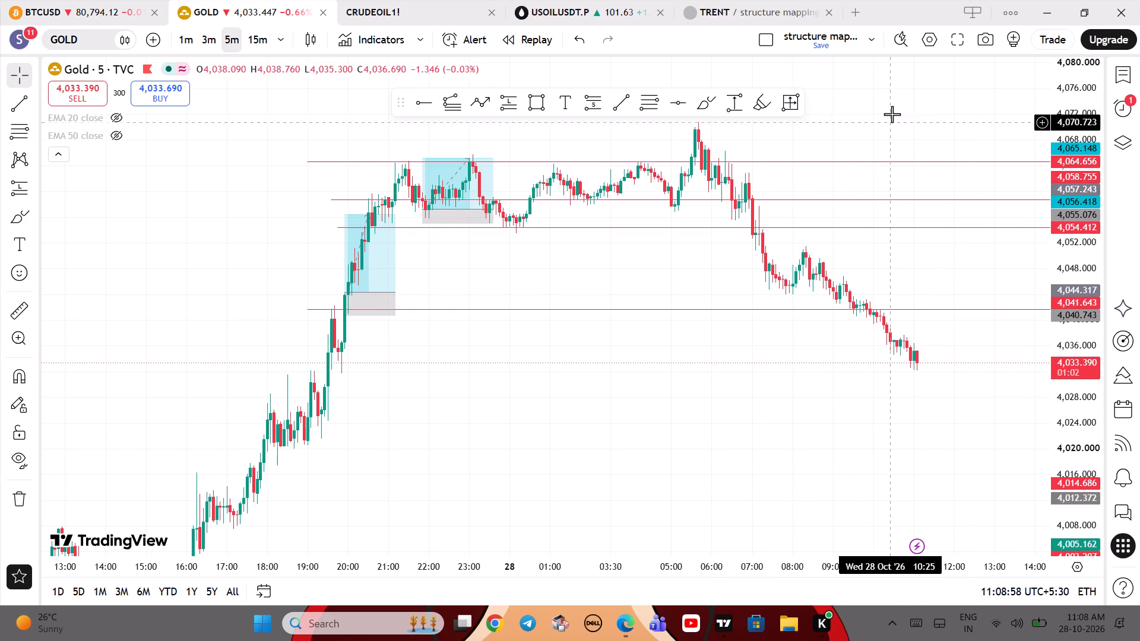
left_click_drag(892, 114, 693, 211)
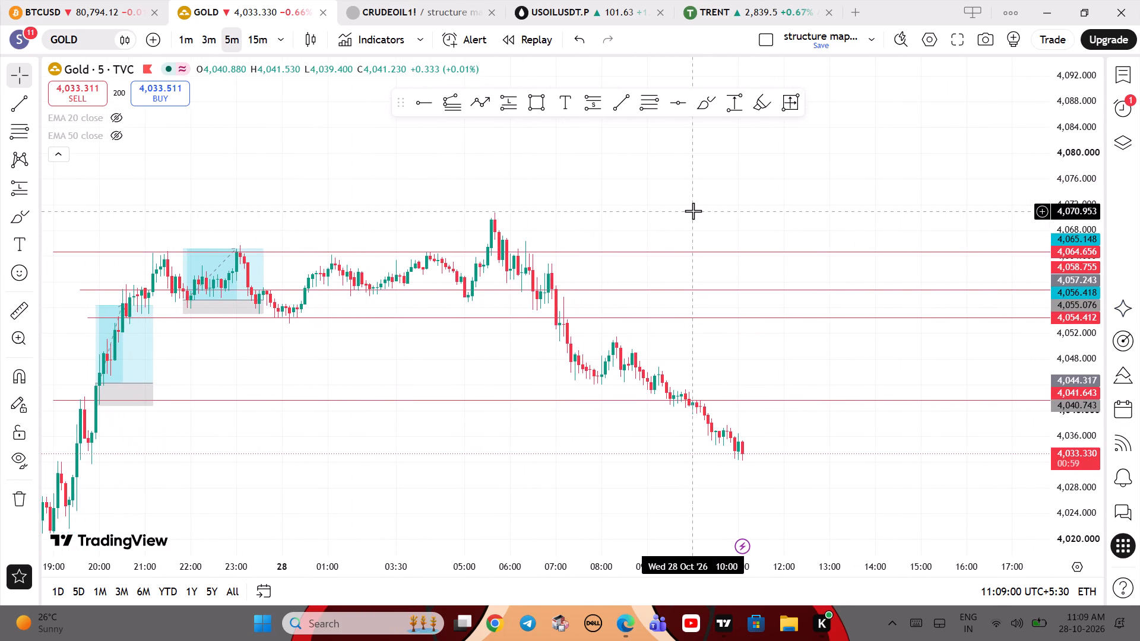
key("3")
key("Return")
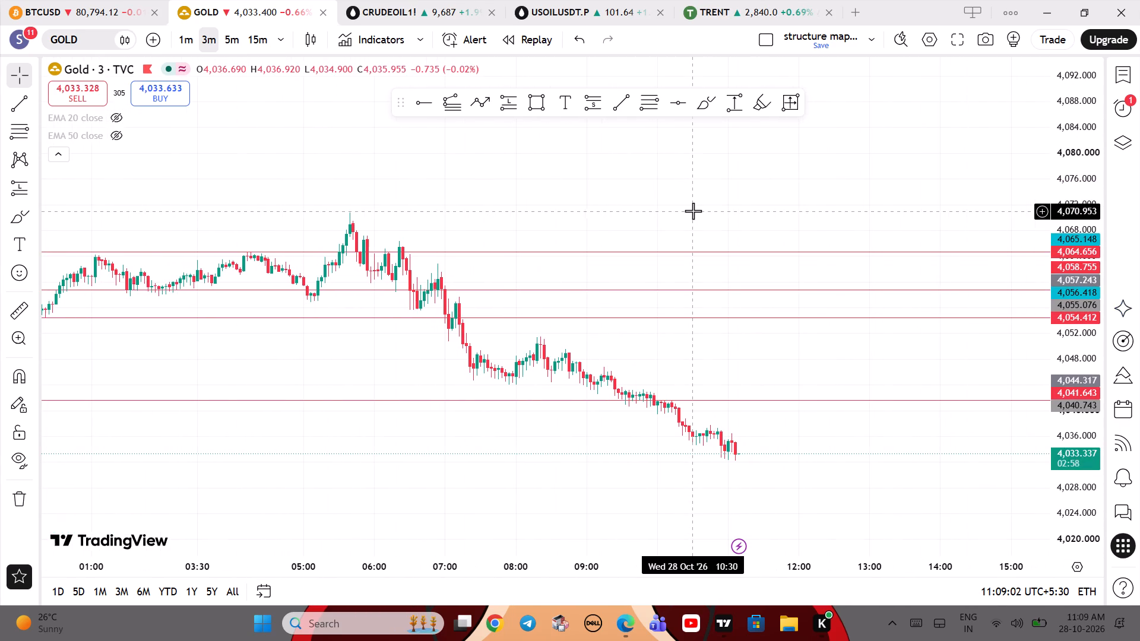
Measure the range on the 3-minute gold chart from about 4,064.6 at 05:24 to about 4,070.3 at 08:18, and clear the measurement.
left_click_drag(486, 198, 656, 231)
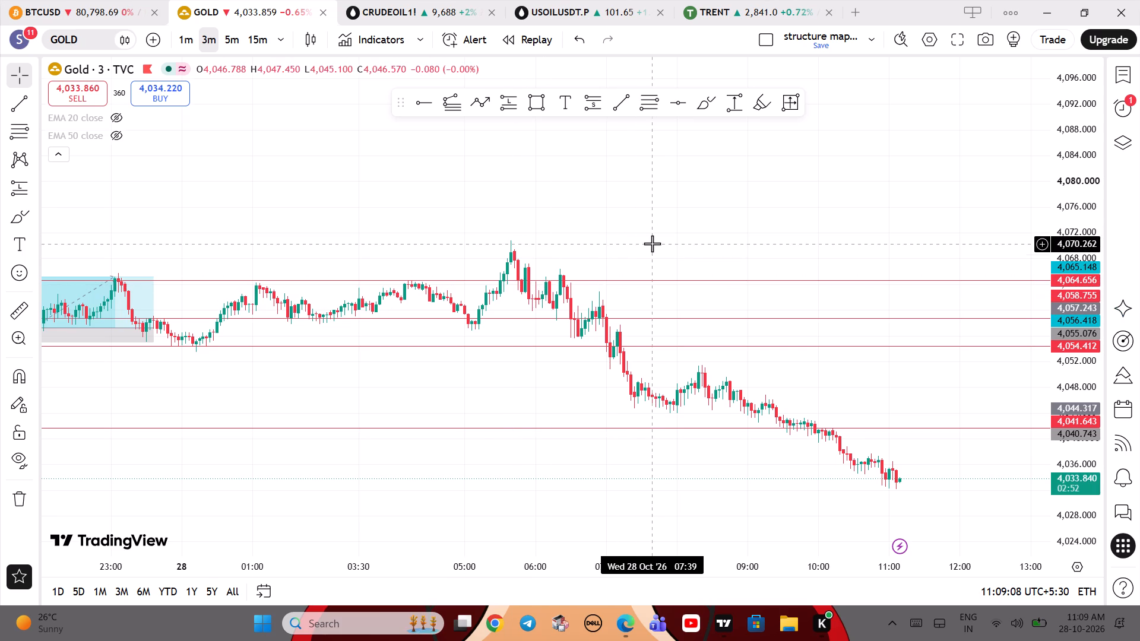
left_click_drag(652, 243, 594, 198)
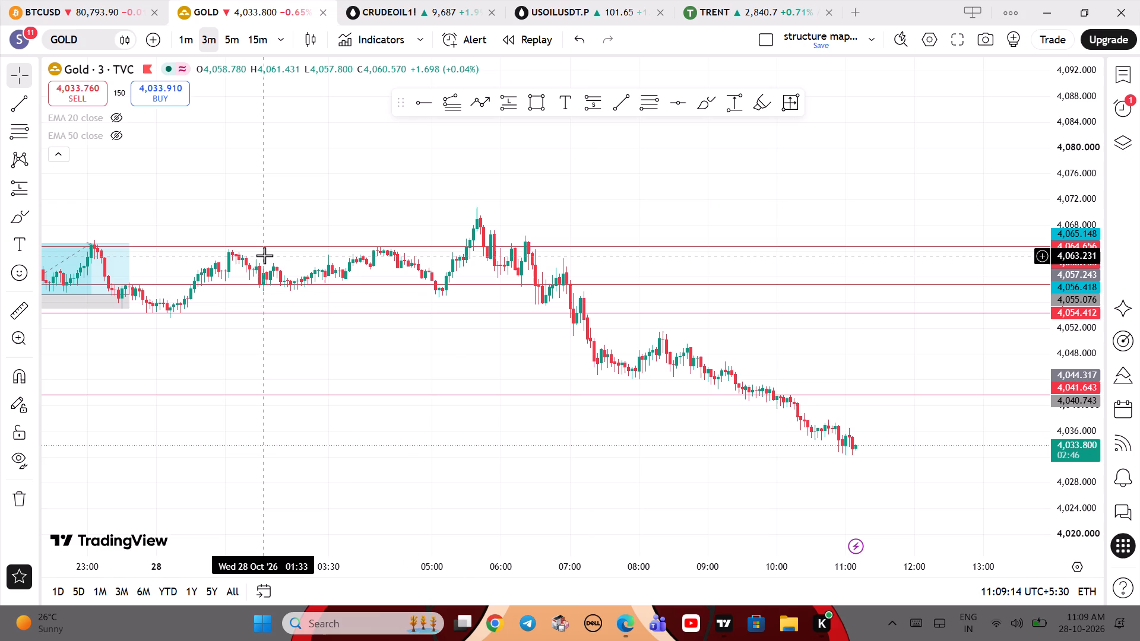
left_click(23, 307)
left_click_drag(460, 247, 391, 269)
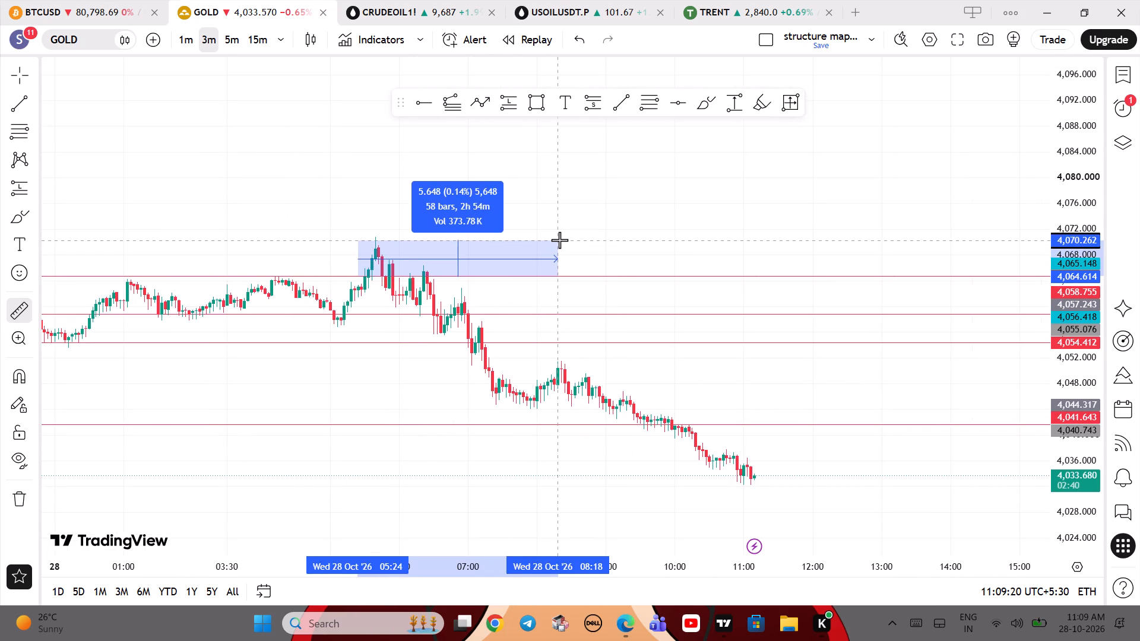
left_click(559, 240)
left_click(568, 239)
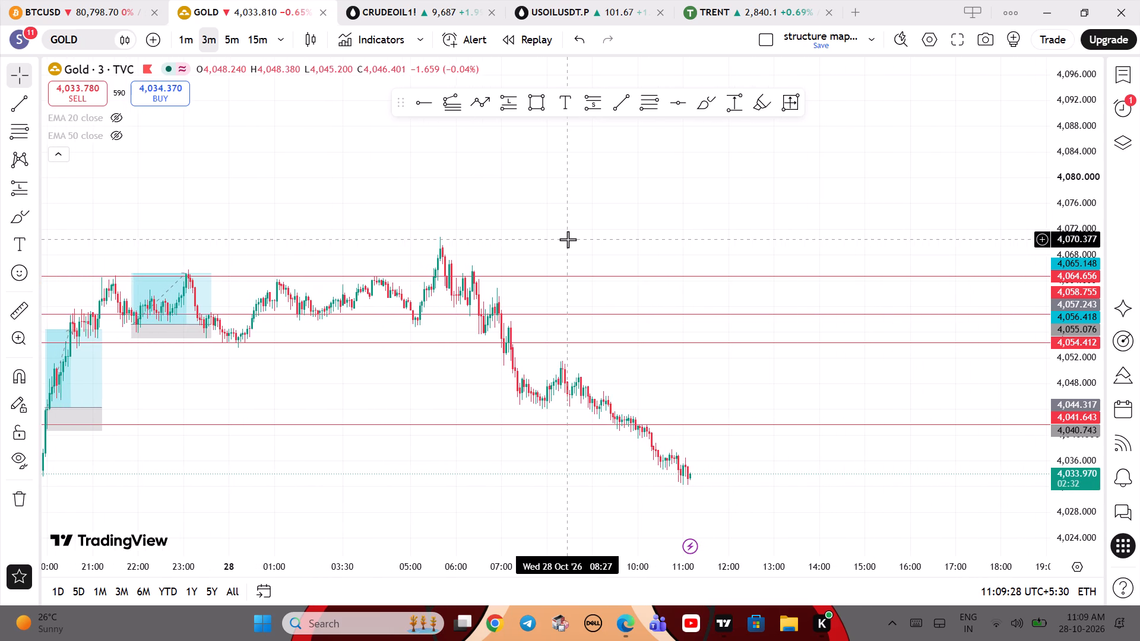
Examine the gold chart's 3-minute structure from the previous evening's marked zones through the latest candles.
left_click_drag(541, 212, 573, 210)
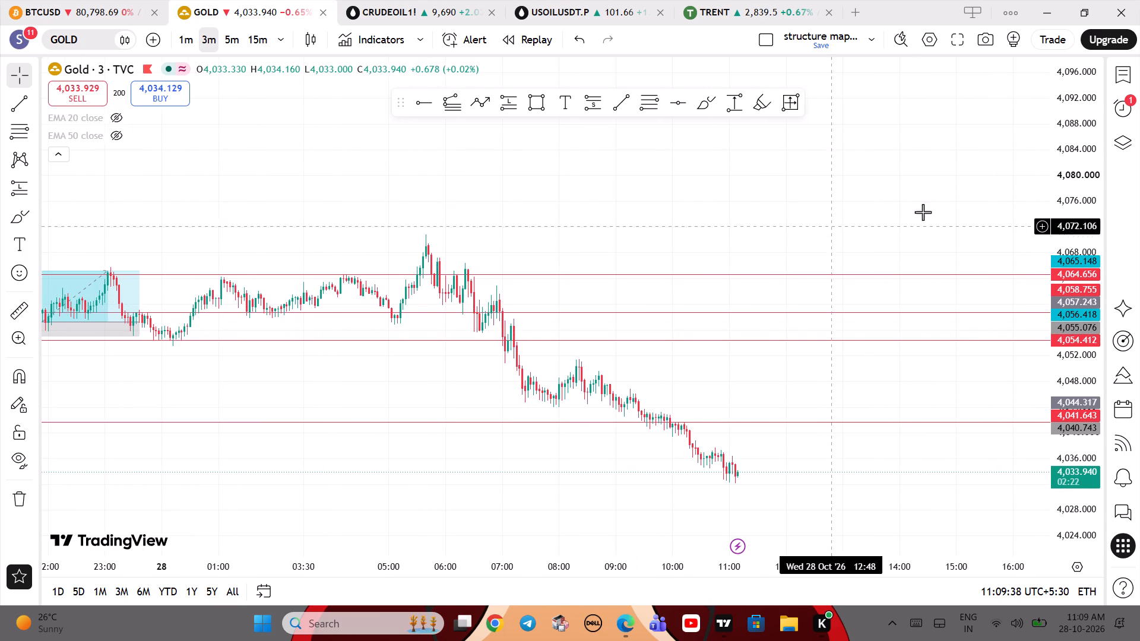
left_click_drag(980, 202, 809, 216)
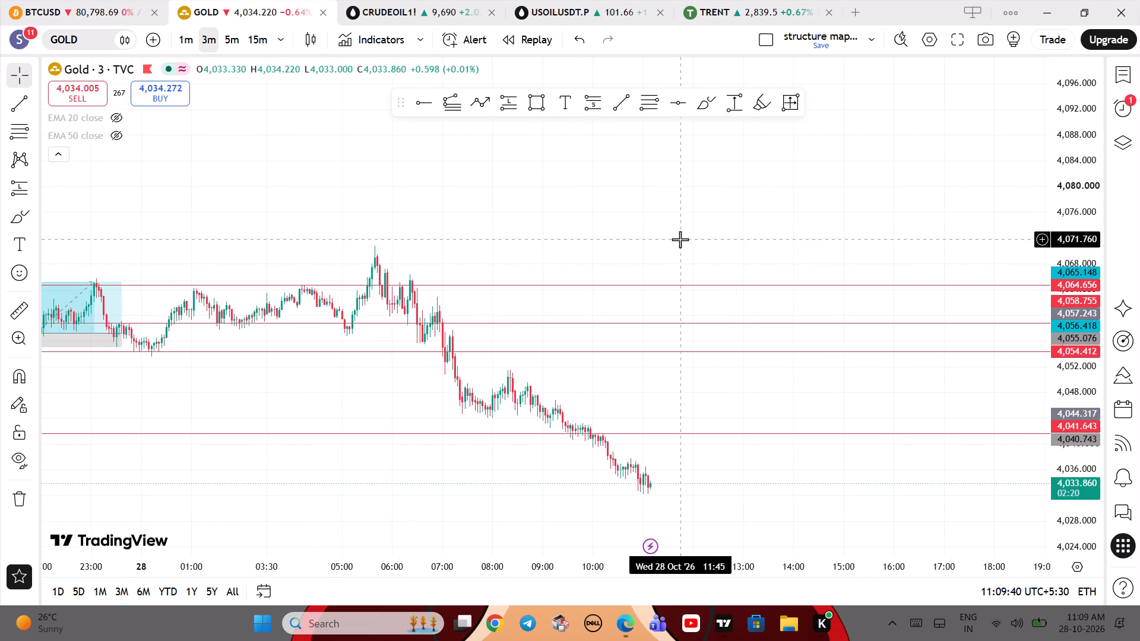
left_click_drag(680, 239, 962, 168)
left_click_drag(556, 388, 495, 364)
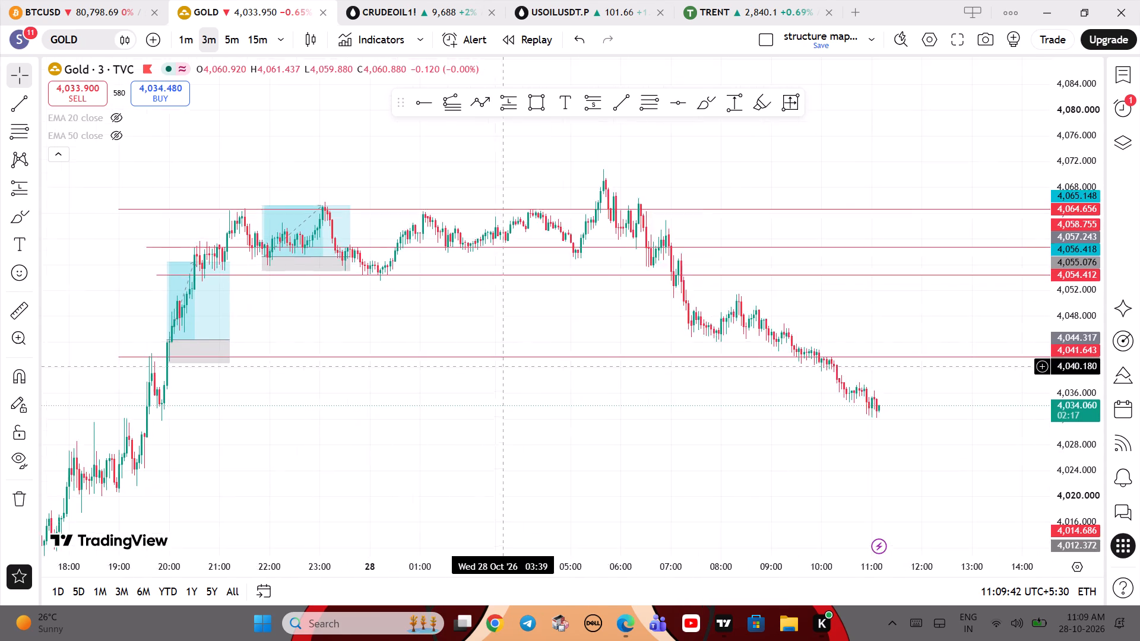
left_click_drag(495, 364, 379, 383)
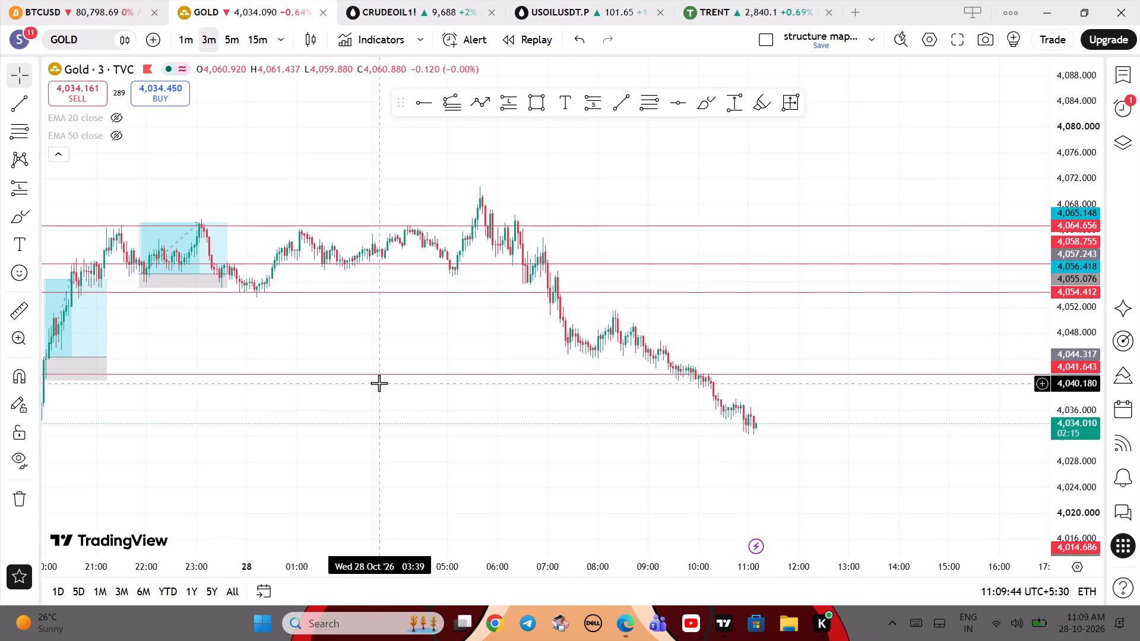
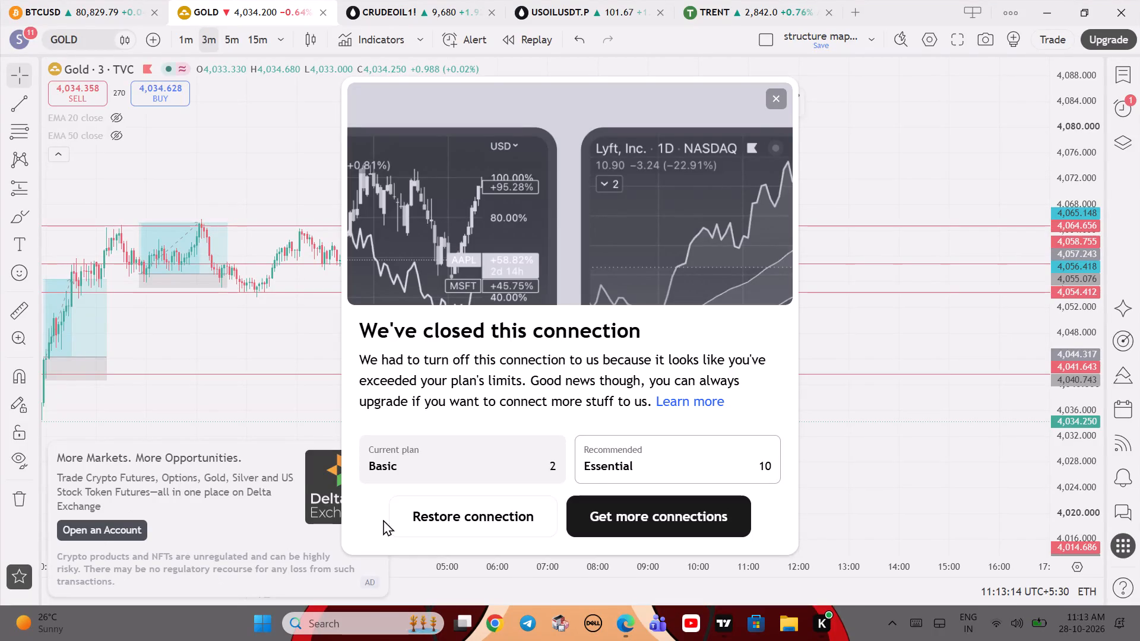
Restore the closed connection for the gold chart and dismiss the advert.
left_click(432, 509)
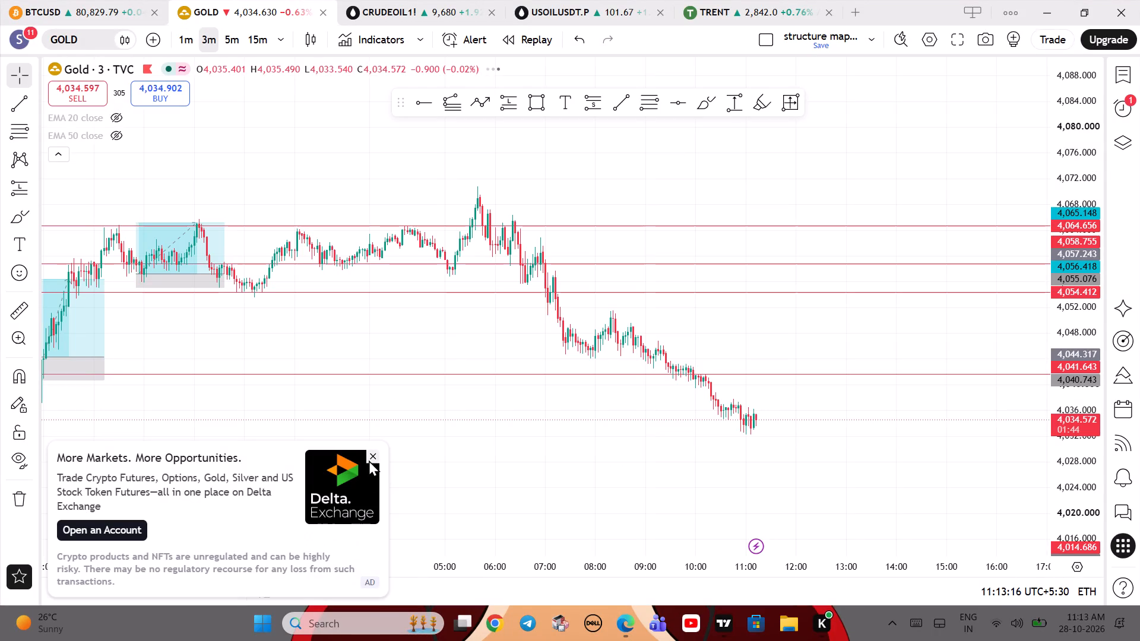
left_click(369, 460)
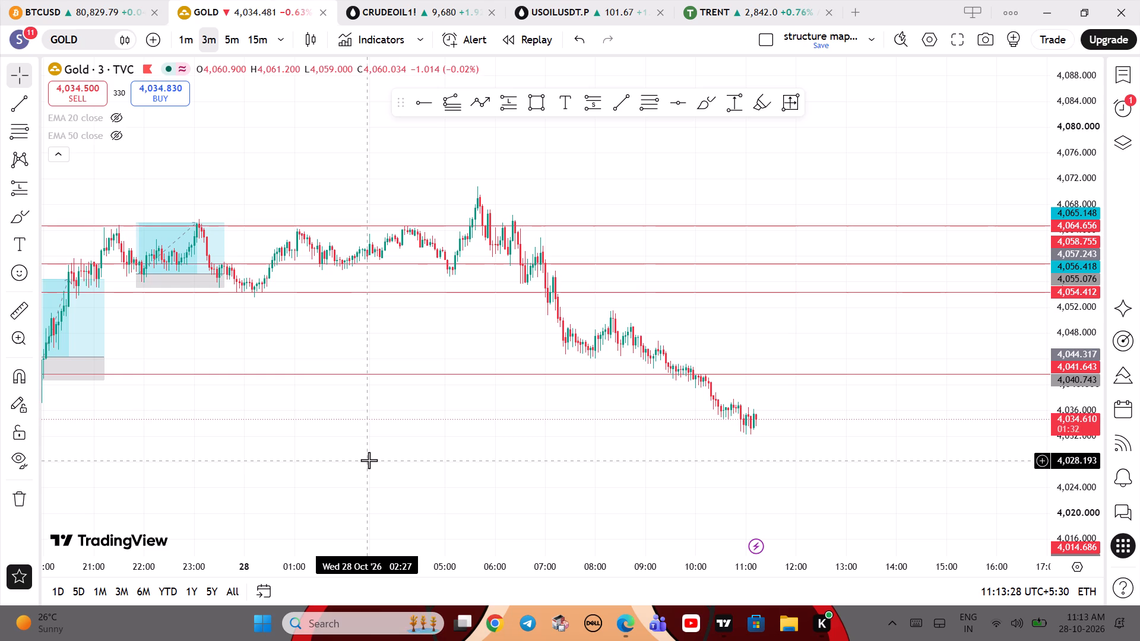
Examine the 3-minute gold chart from the marked zones of 27 October through the decline to the latest candles.
left_click_drag(449, 460, 604, 457)
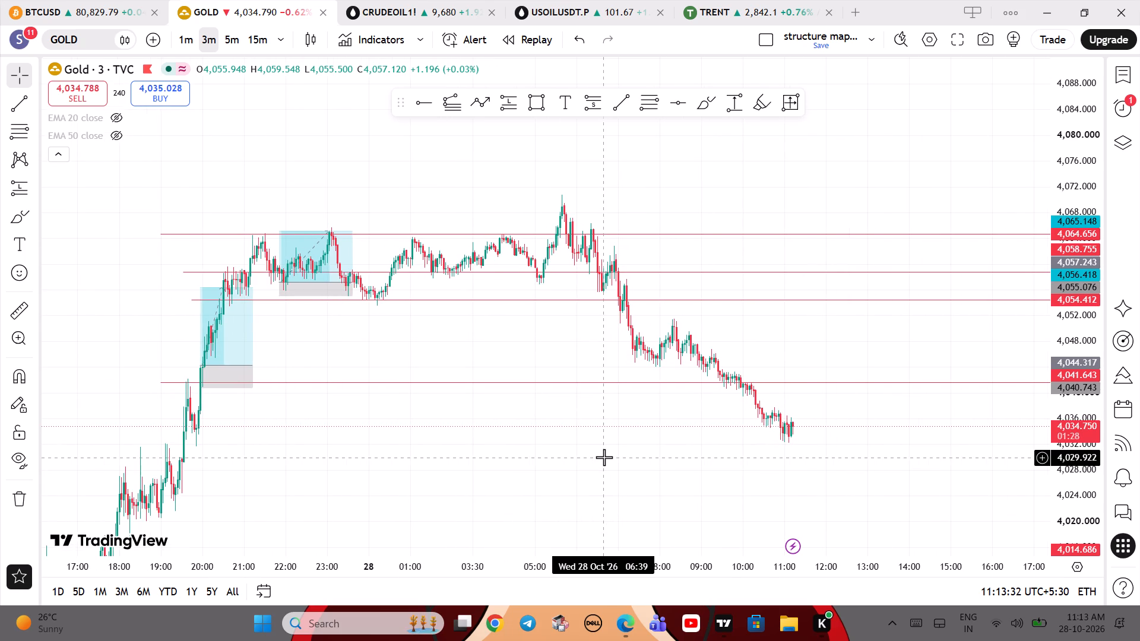
left_click_drag(604, 457, 699, 443)
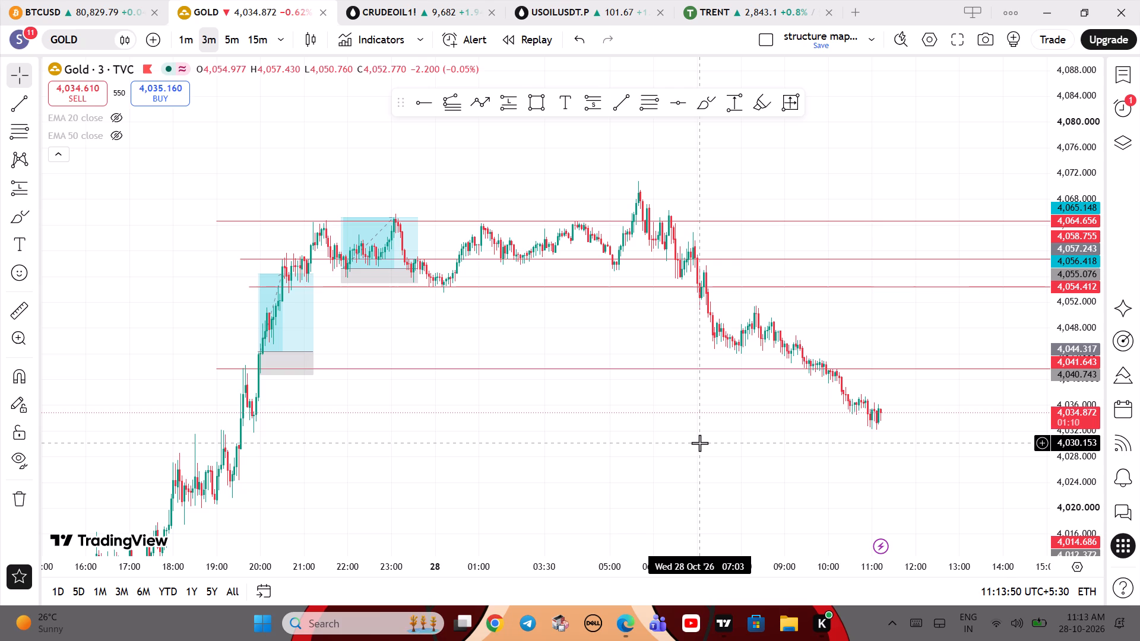
left_click_drag(838, 151, 781, 115)
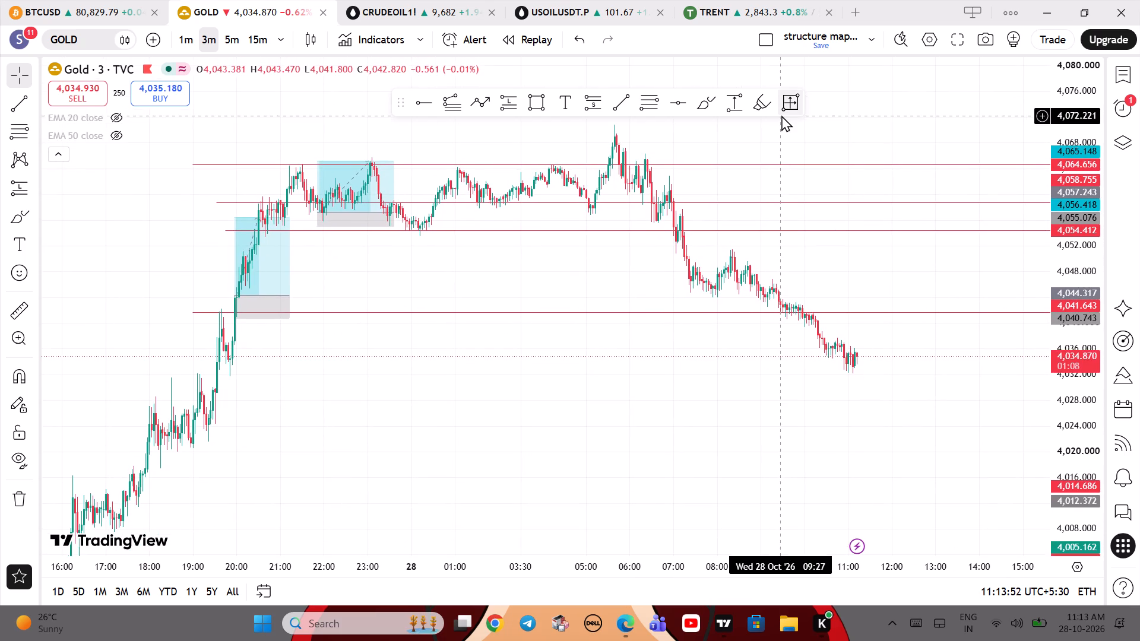
left_click_drag(563, 369, 688, 367)
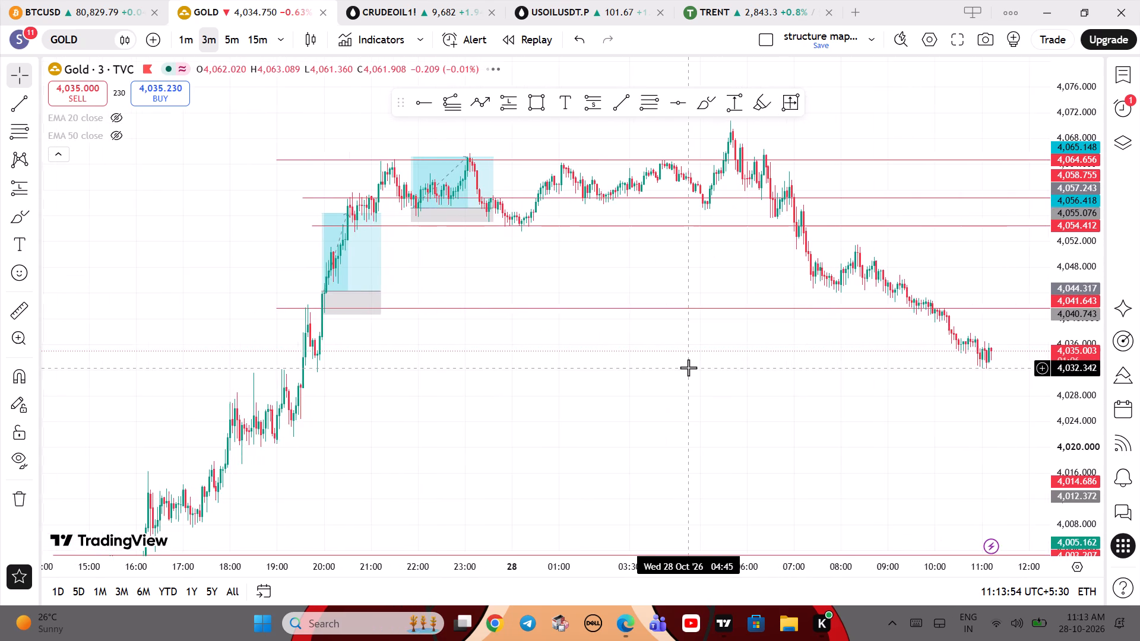
left_click_drag(807, 253, 494, 338)
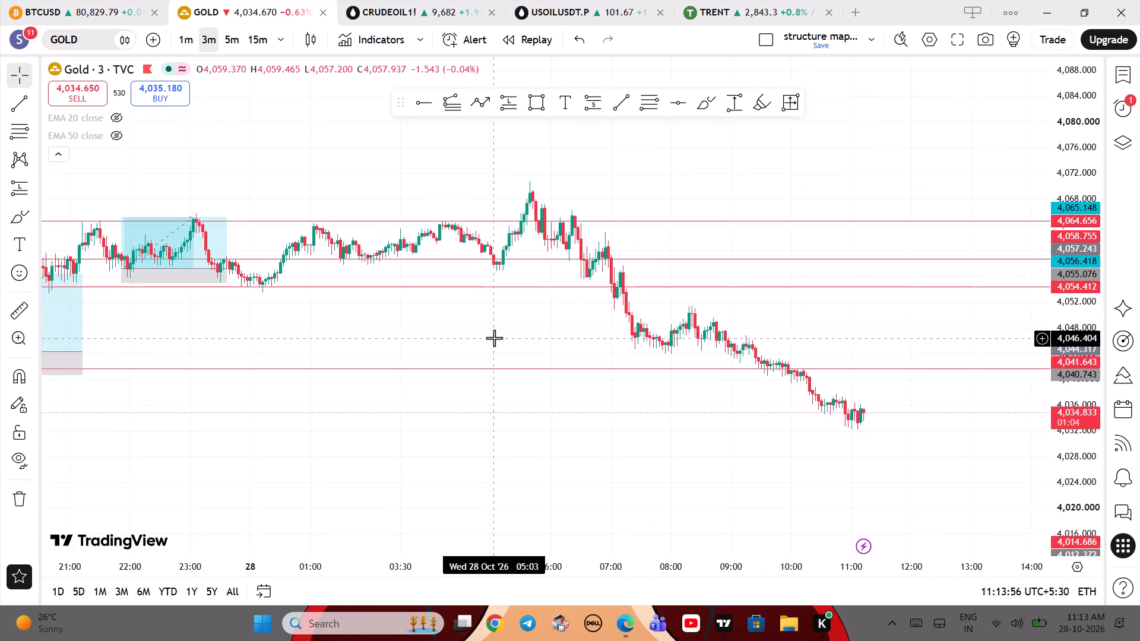
left_click_drag(432, 189, 653, 189)
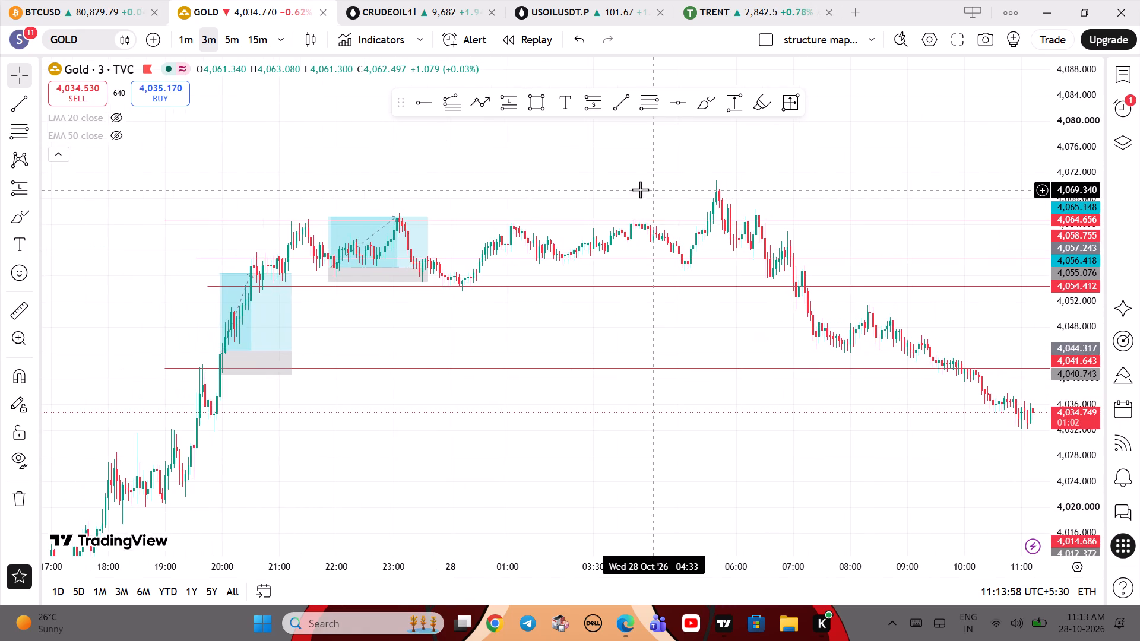
Open the BTCUSD chart, restore its connection and dismiss the advert.
left_click(66, 0)
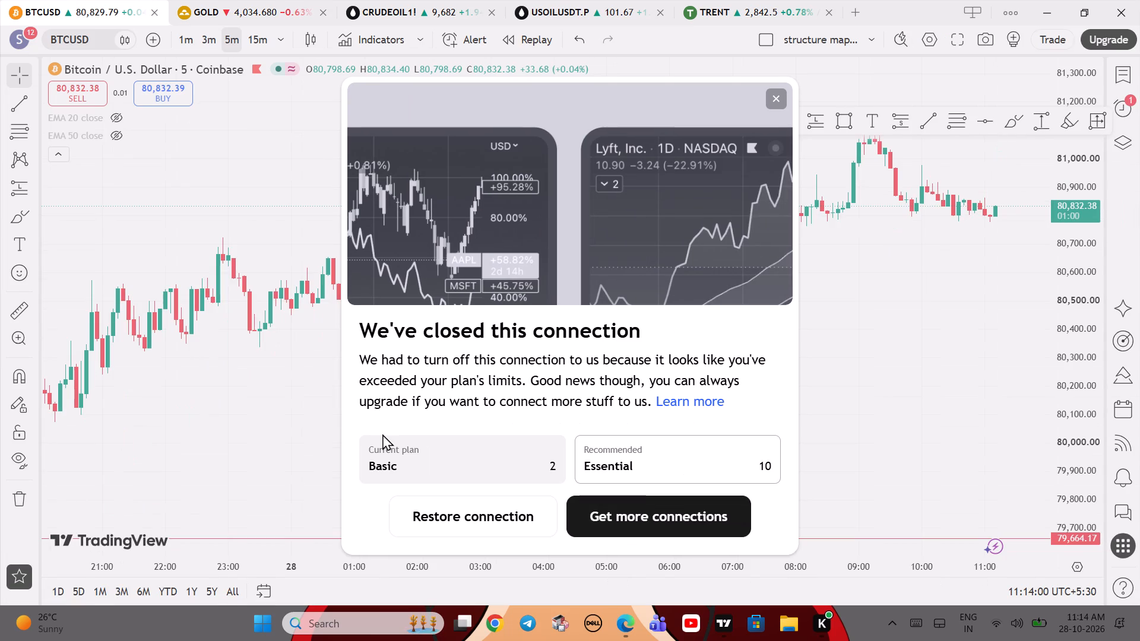
left_click(474, 535)
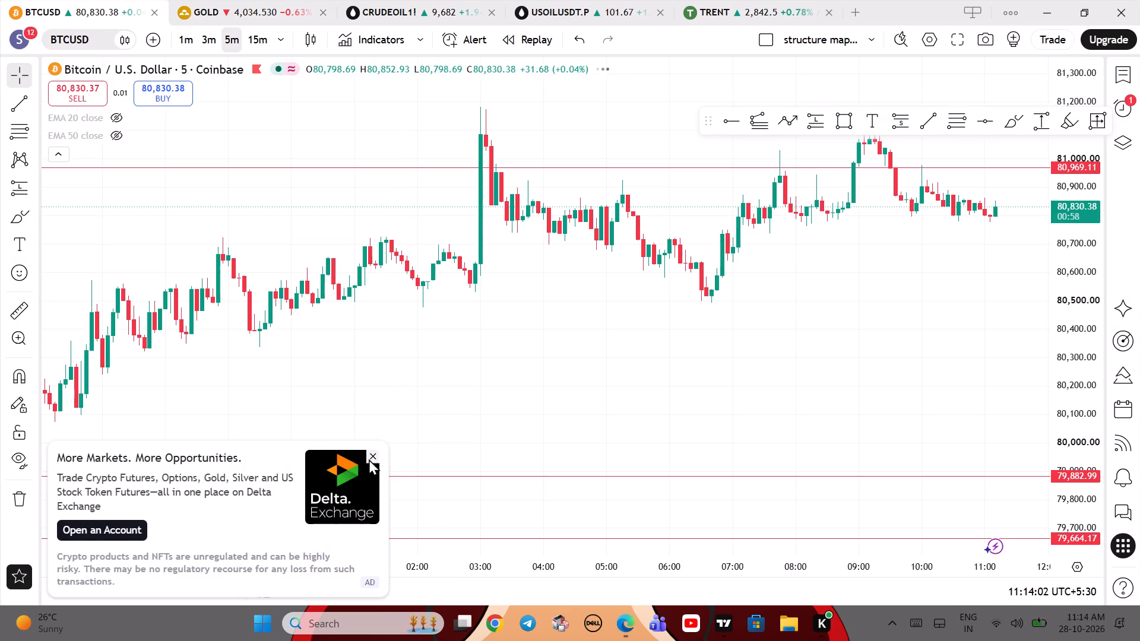
left_click(370, 451)
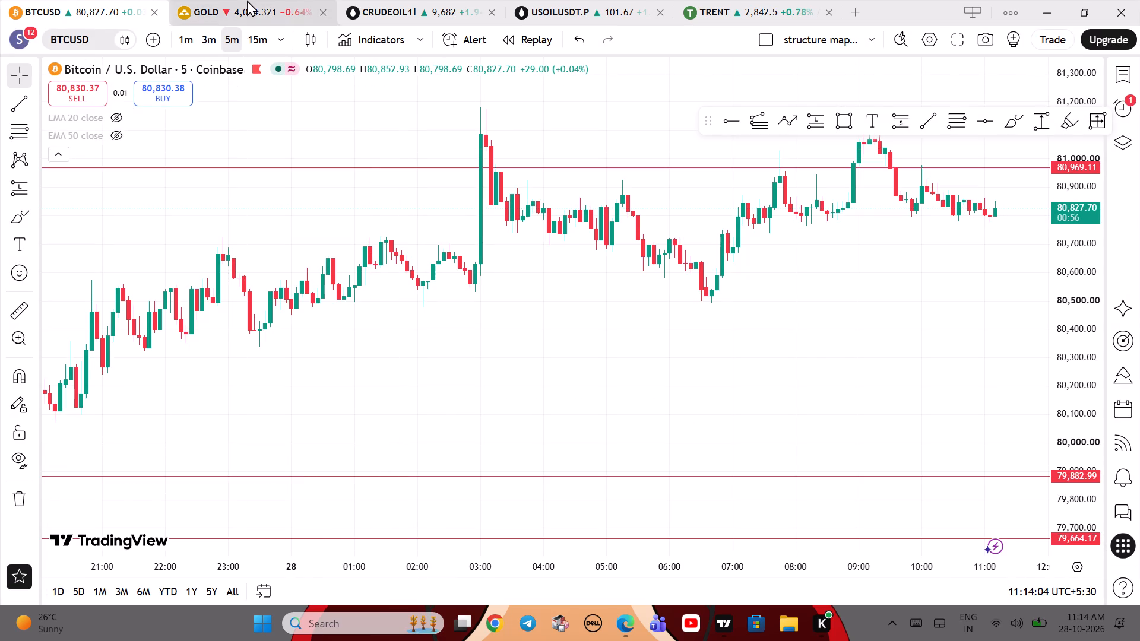
Return to the gold chart and change its timeframe to 5 minutes.
left_click(247, 0)
left_click(237, 36)
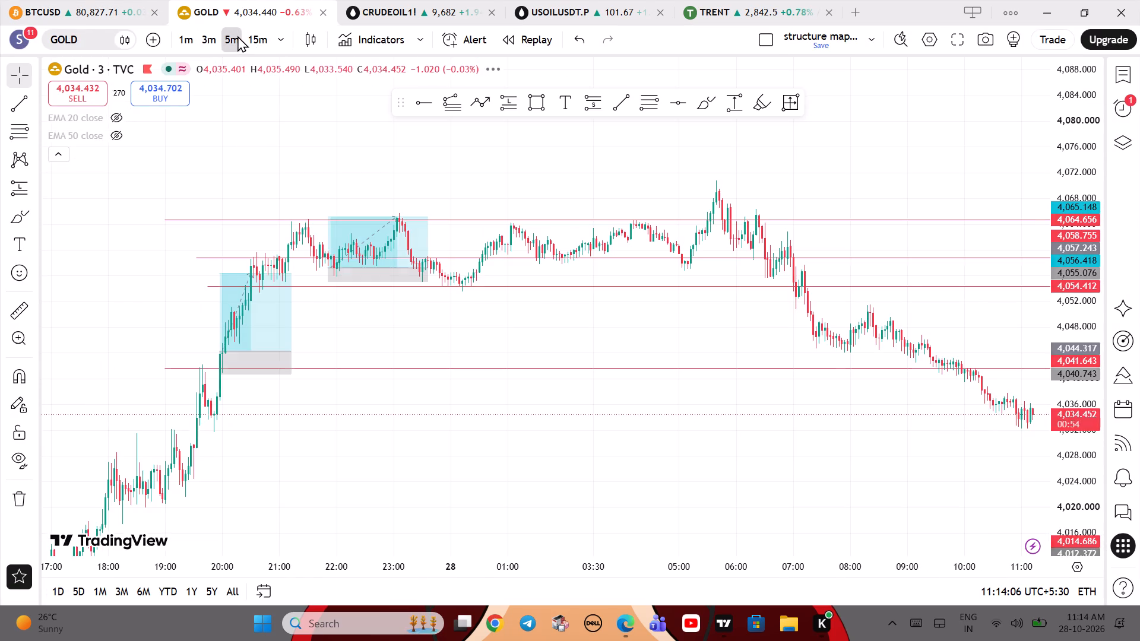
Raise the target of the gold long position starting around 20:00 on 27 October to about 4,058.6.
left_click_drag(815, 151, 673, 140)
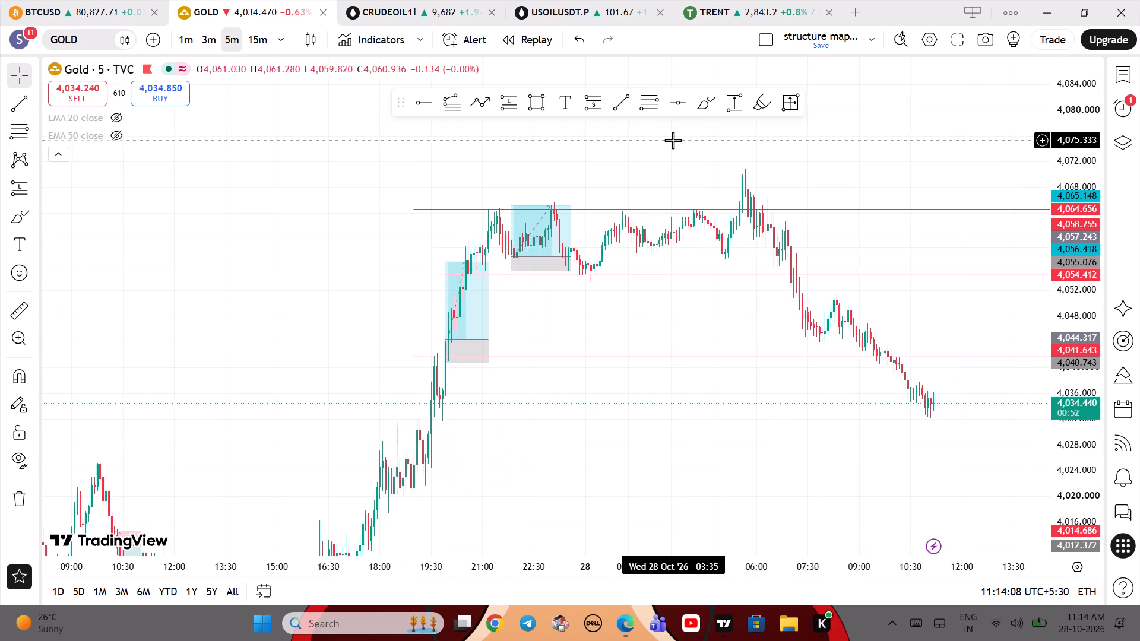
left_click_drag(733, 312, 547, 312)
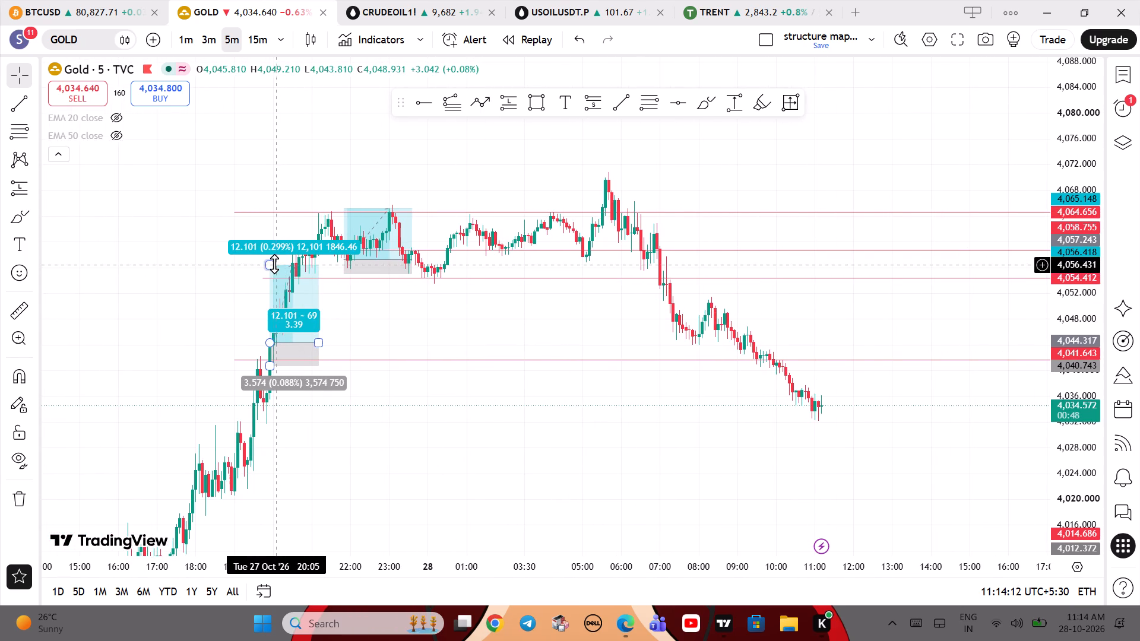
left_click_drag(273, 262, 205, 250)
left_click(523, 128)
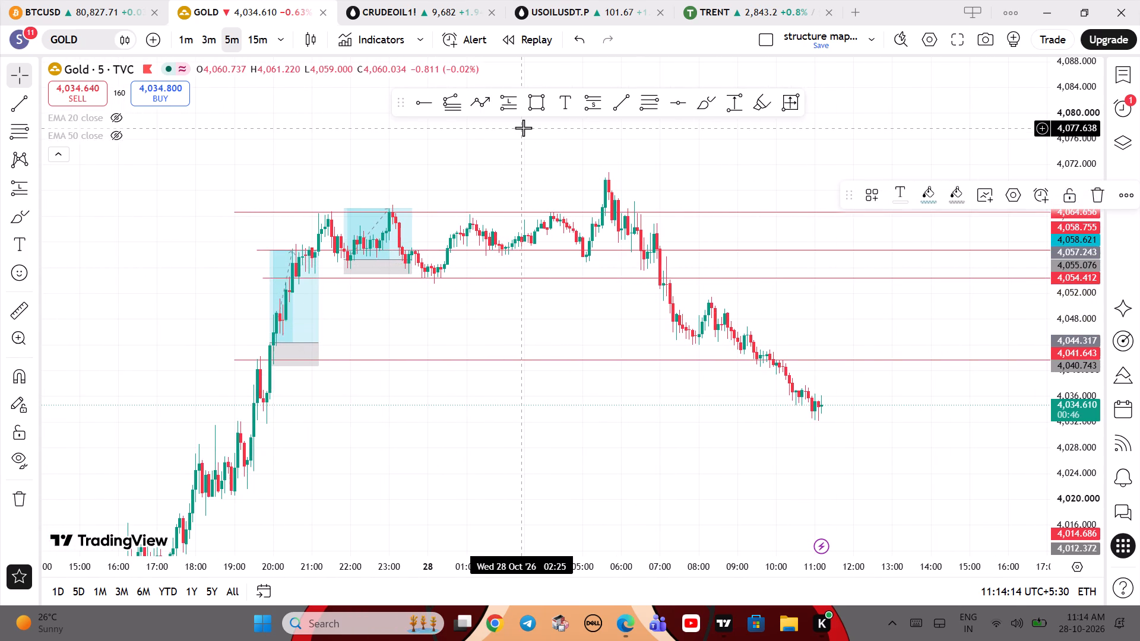
Examine gold's 5-minute structure from early 27 October through the rally and the latest decline.
scroll(523, 128, "left", 1)
left_click_drag(448, 402, 704, 262)
left_click_drag(821, 344, 445, 371)
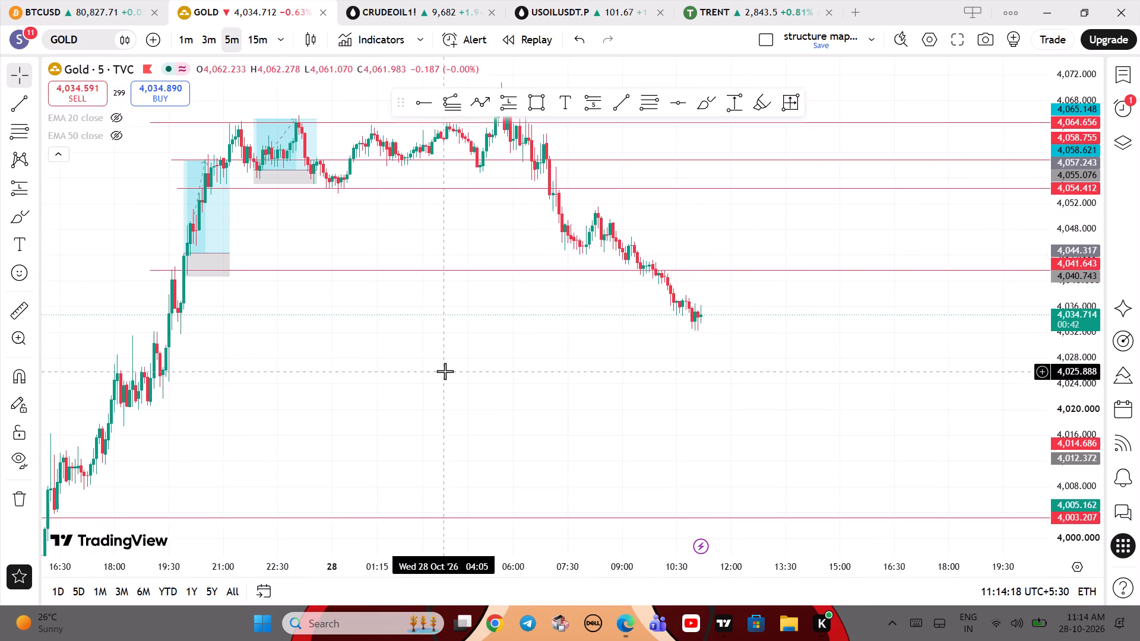
left_click_drag(699, 230, 508, 300)
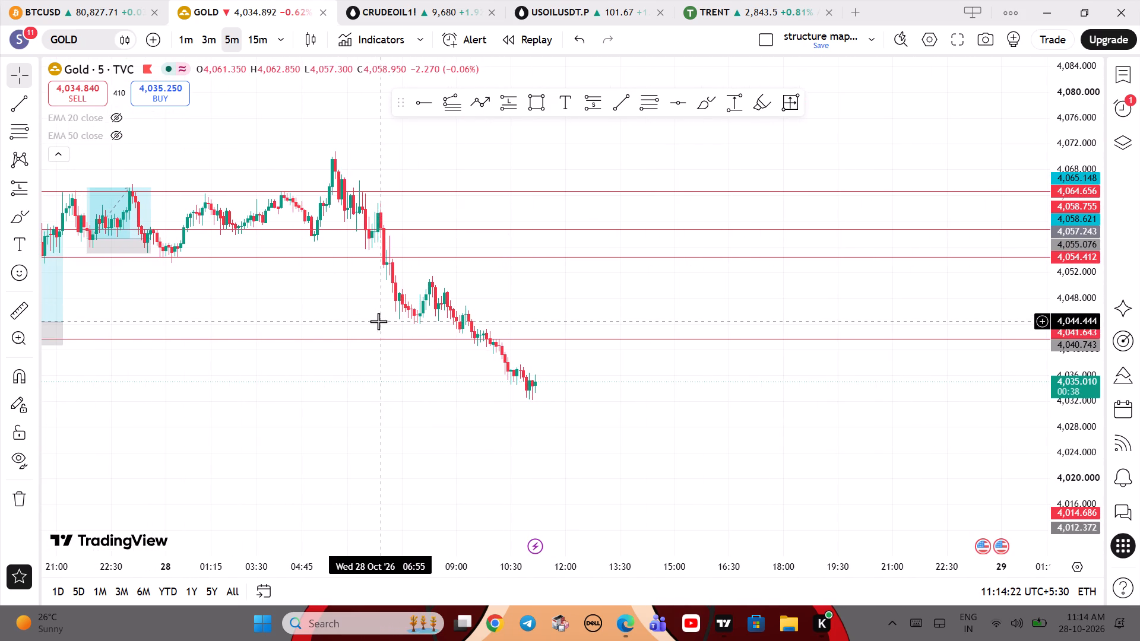
left_click_drag(189, 312, 718, 261)
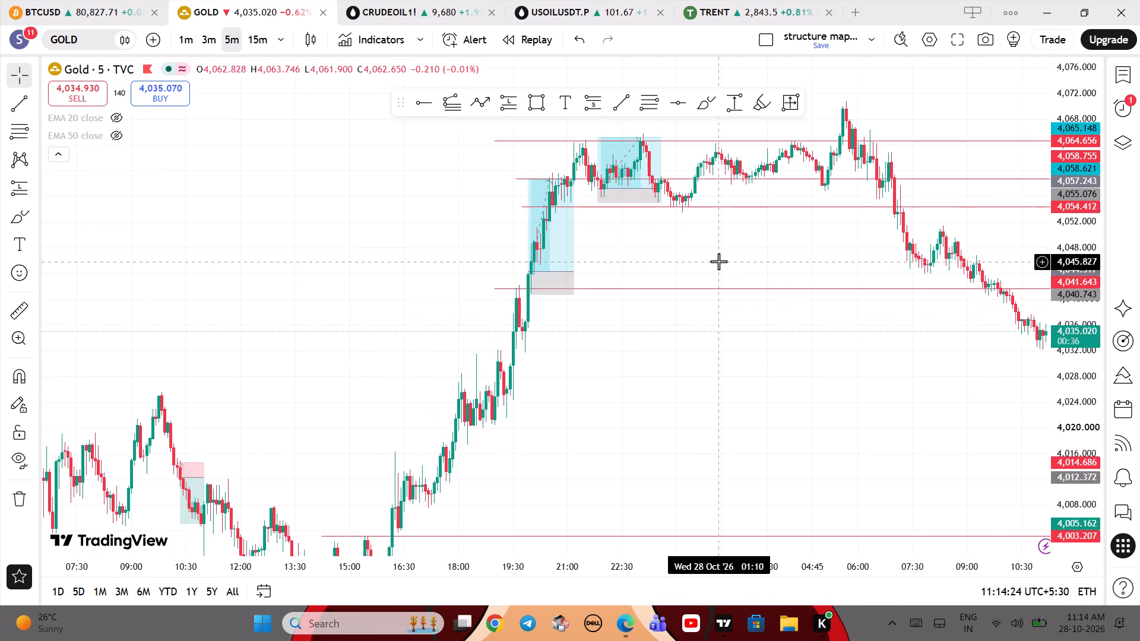
left_click_drag(578, 394, 951, 159)
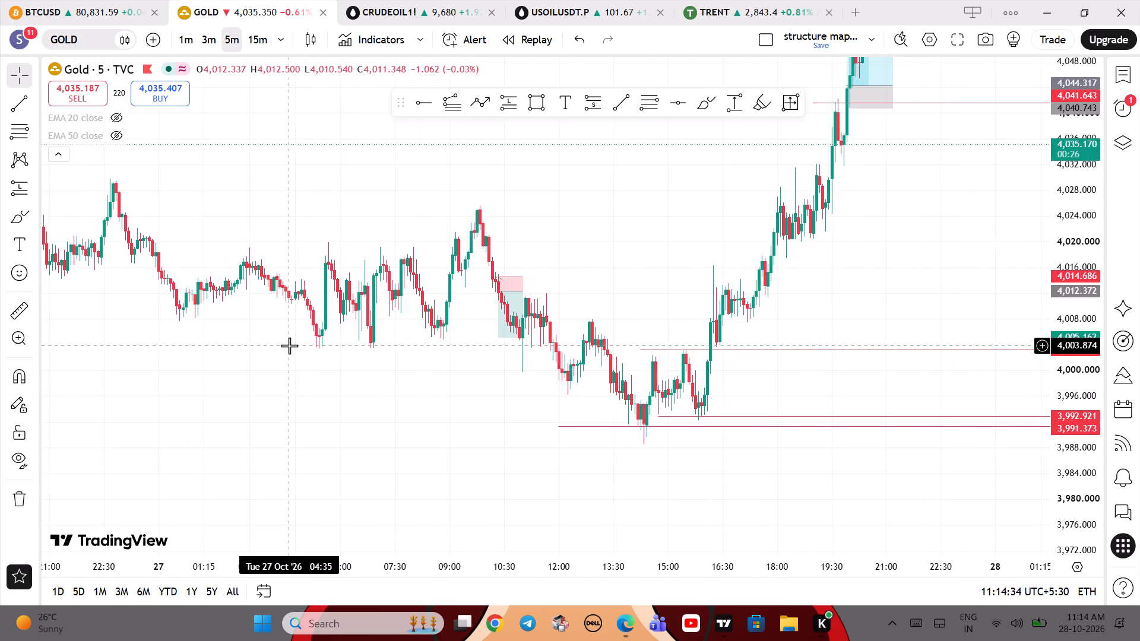
left_click_drag(727, 313, 368, 267)
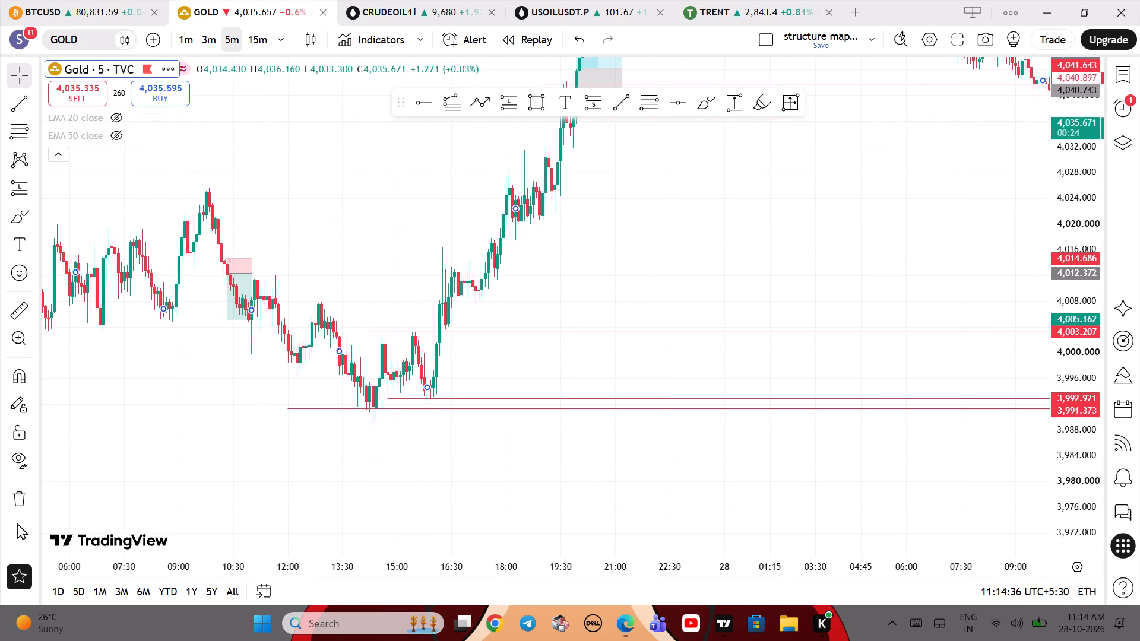
Remove all drawings from the gold chart, keeping the indicators.
left_click(12, 511)
left_click(75, 504)
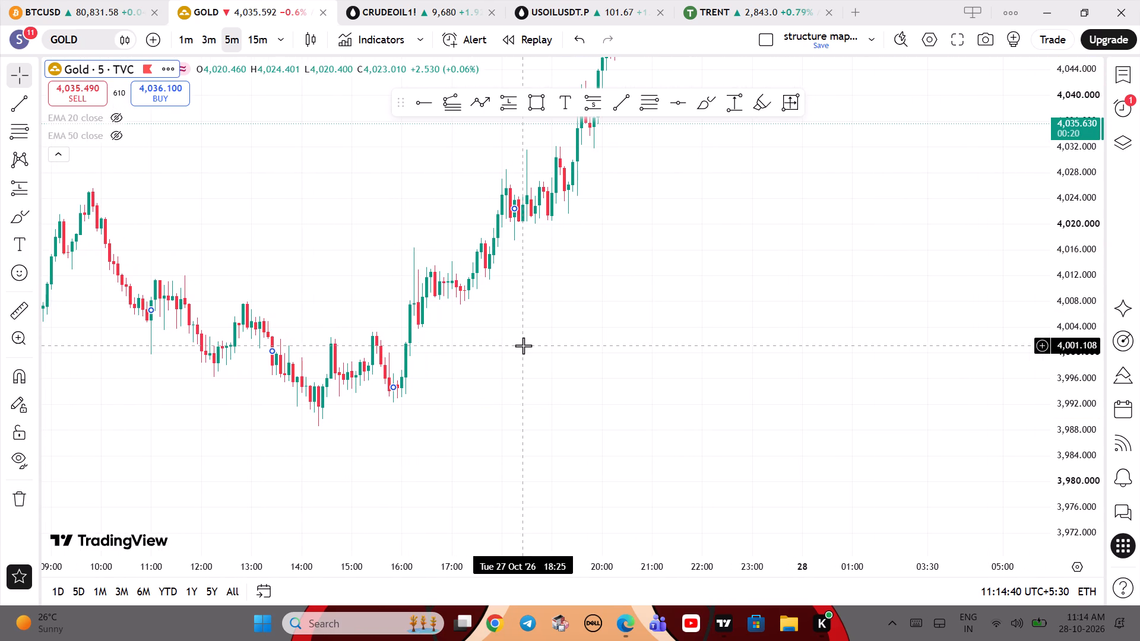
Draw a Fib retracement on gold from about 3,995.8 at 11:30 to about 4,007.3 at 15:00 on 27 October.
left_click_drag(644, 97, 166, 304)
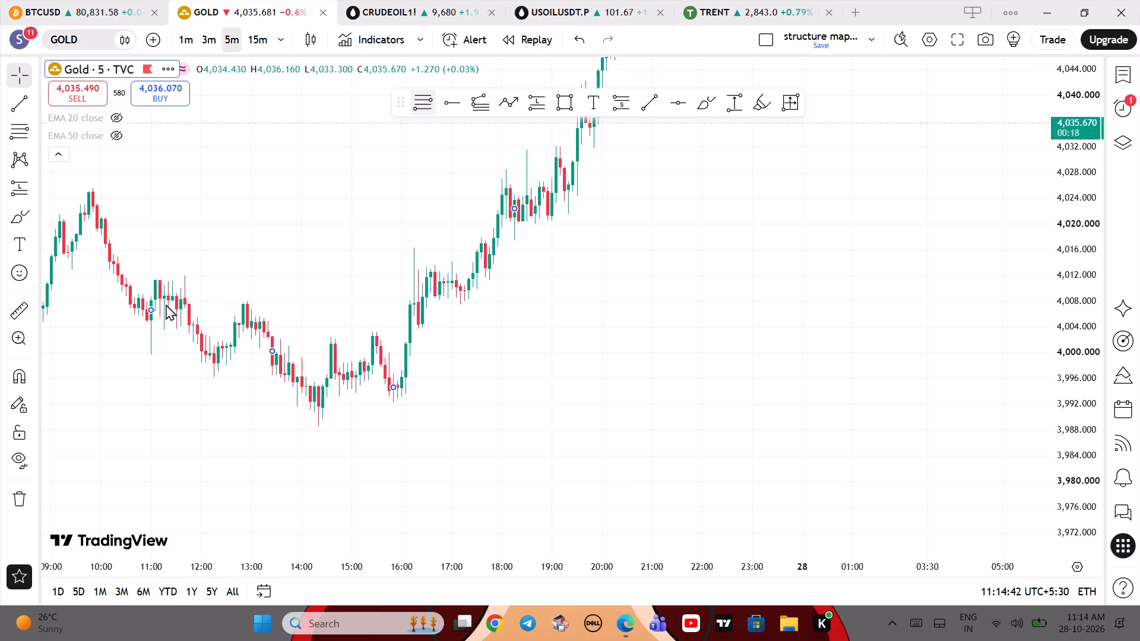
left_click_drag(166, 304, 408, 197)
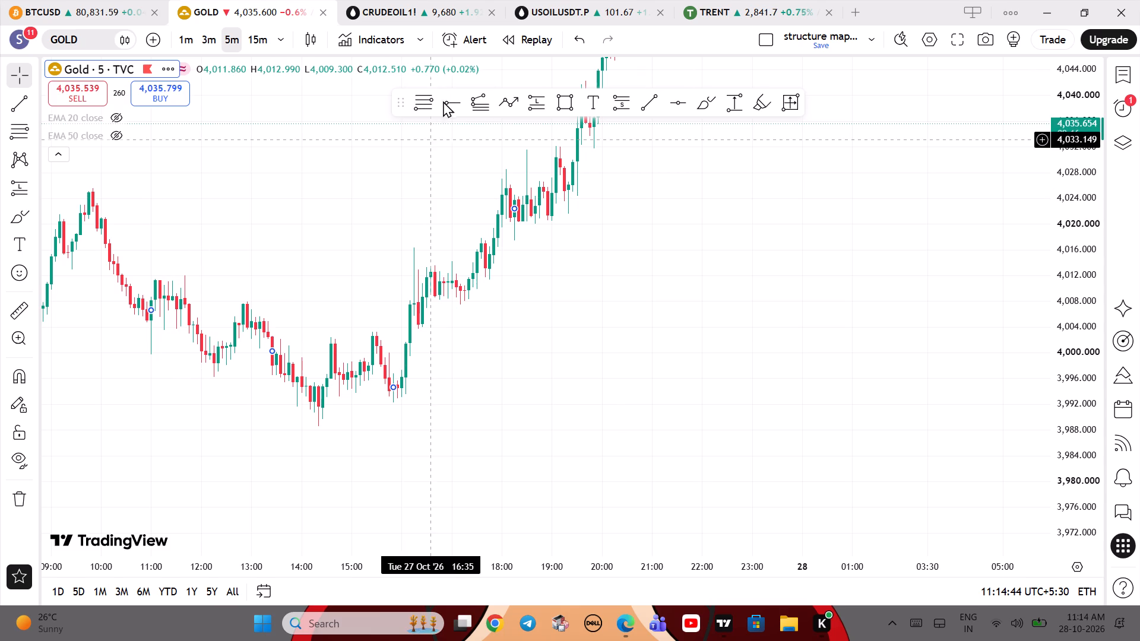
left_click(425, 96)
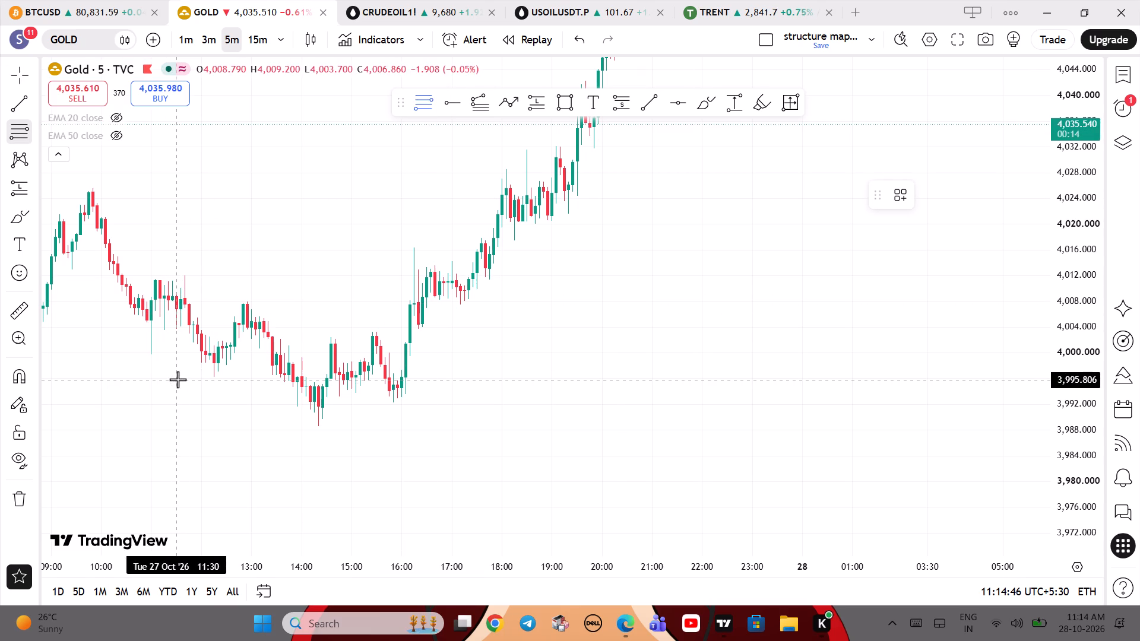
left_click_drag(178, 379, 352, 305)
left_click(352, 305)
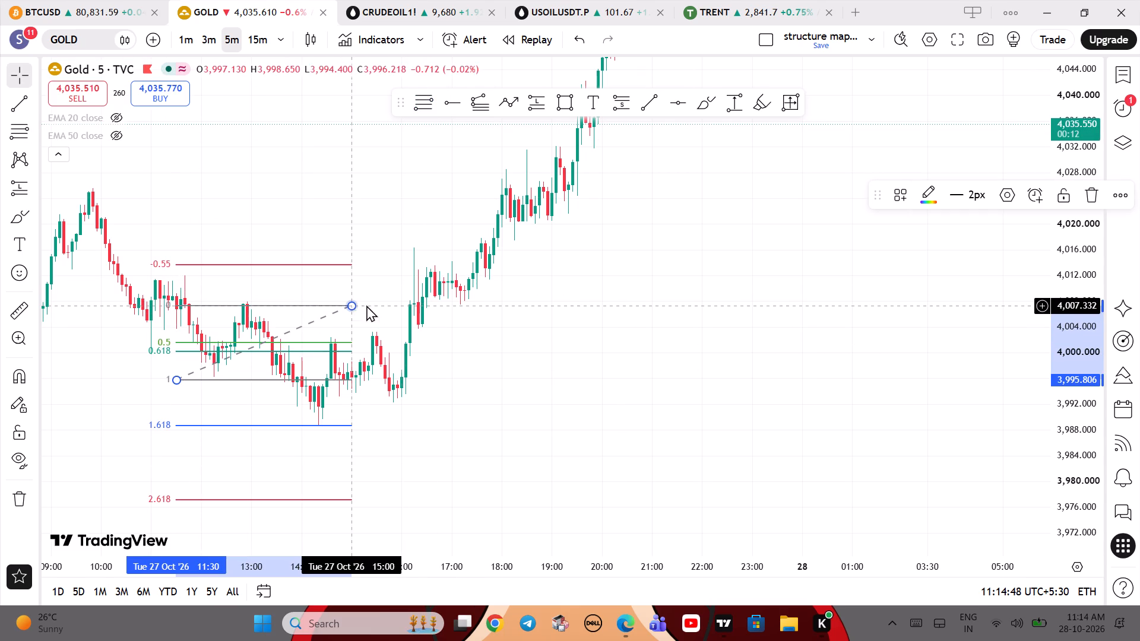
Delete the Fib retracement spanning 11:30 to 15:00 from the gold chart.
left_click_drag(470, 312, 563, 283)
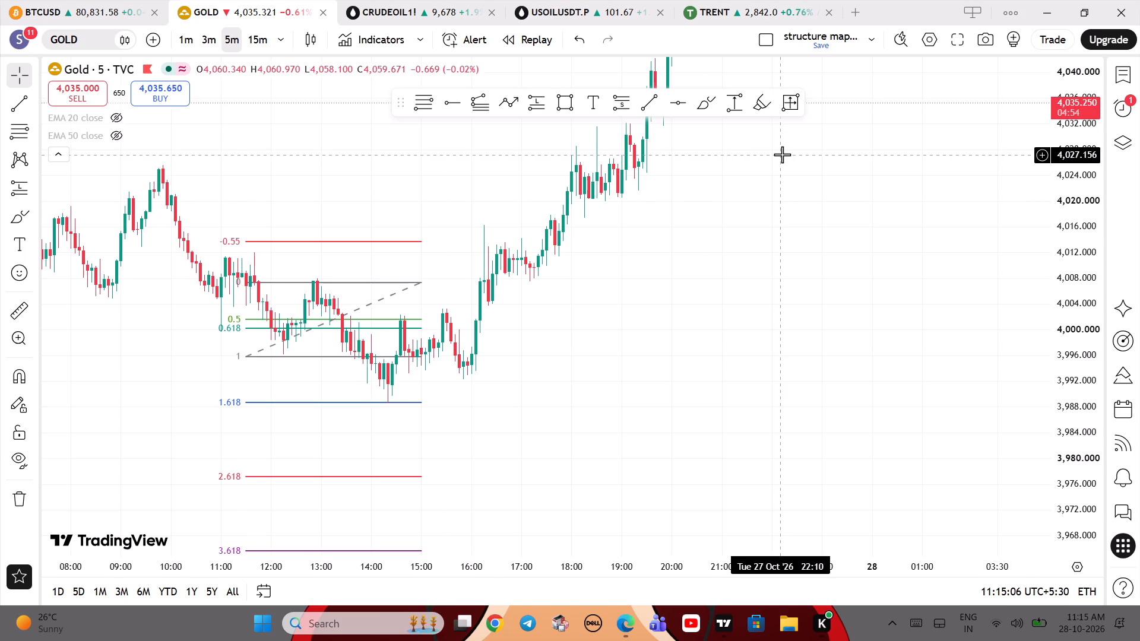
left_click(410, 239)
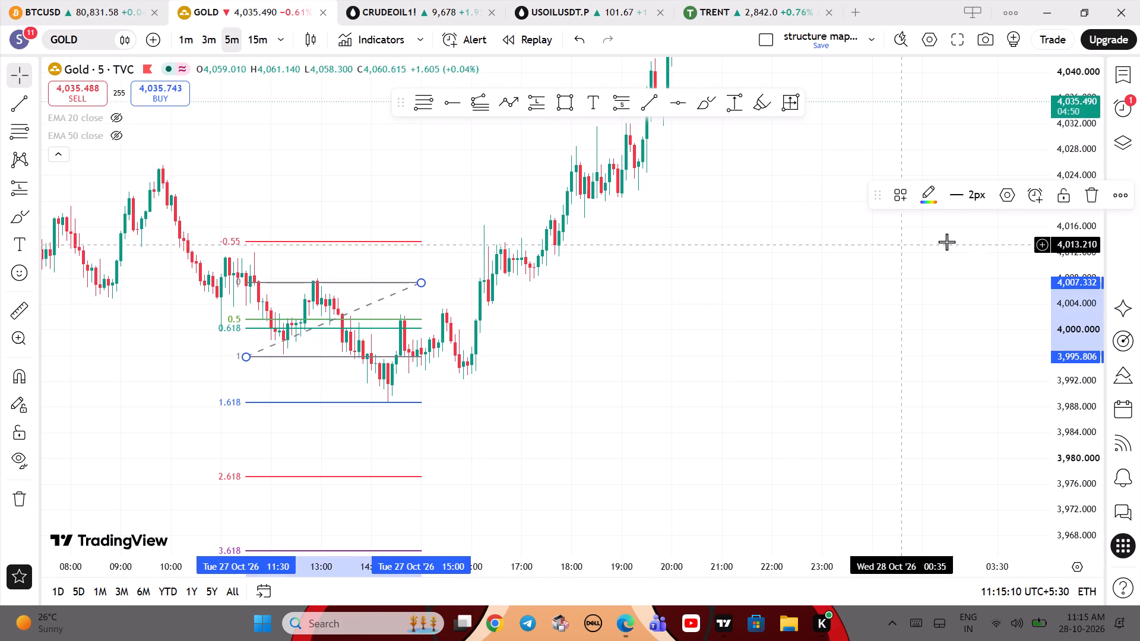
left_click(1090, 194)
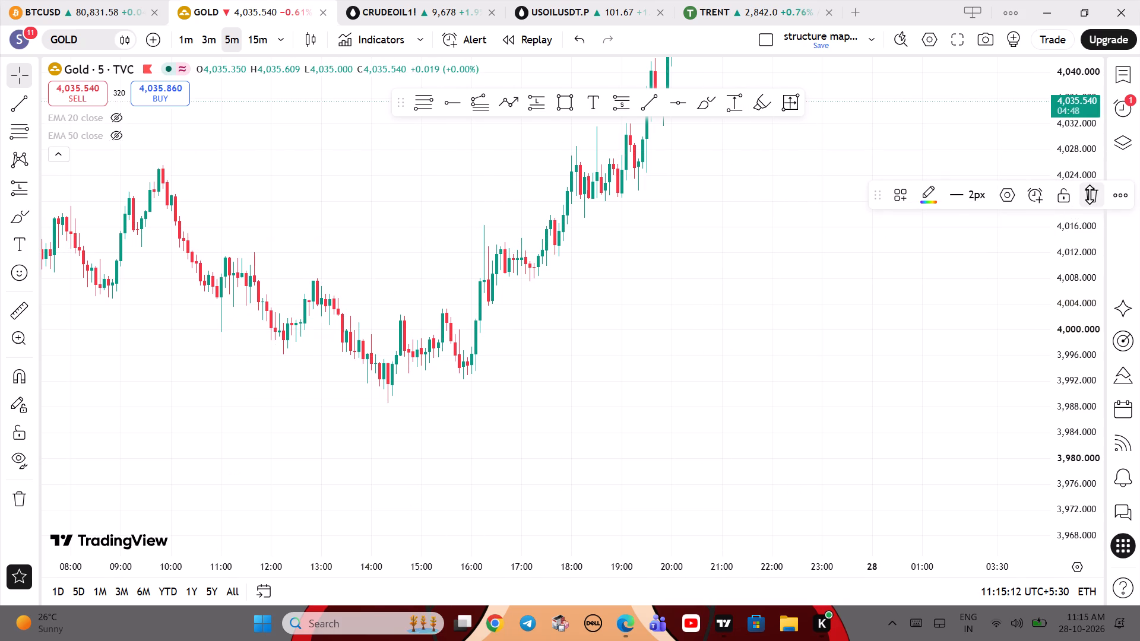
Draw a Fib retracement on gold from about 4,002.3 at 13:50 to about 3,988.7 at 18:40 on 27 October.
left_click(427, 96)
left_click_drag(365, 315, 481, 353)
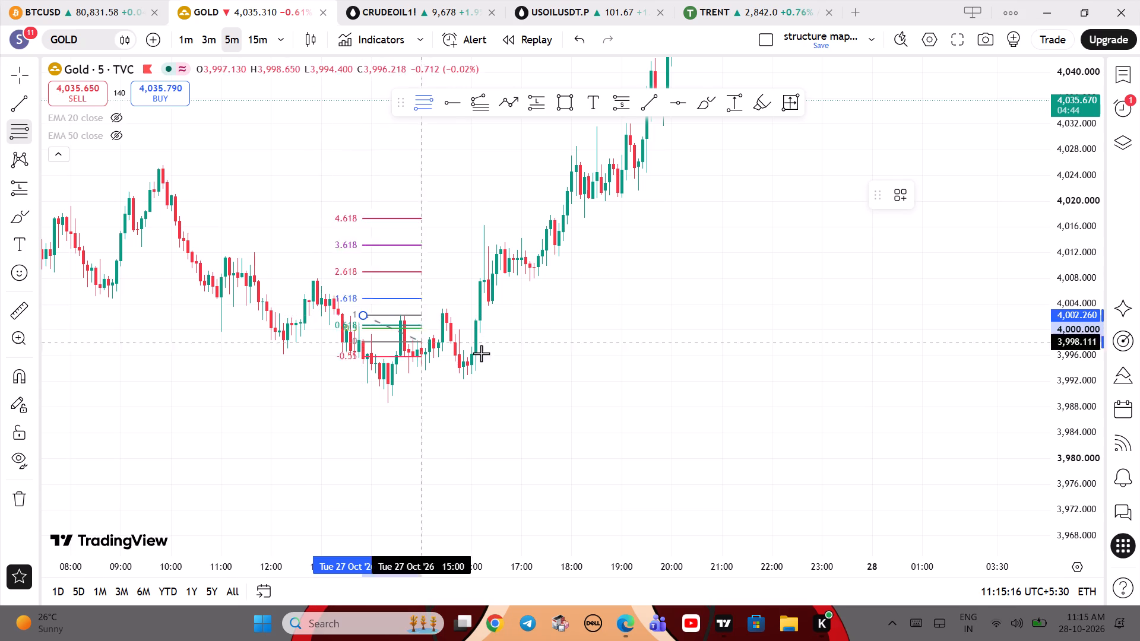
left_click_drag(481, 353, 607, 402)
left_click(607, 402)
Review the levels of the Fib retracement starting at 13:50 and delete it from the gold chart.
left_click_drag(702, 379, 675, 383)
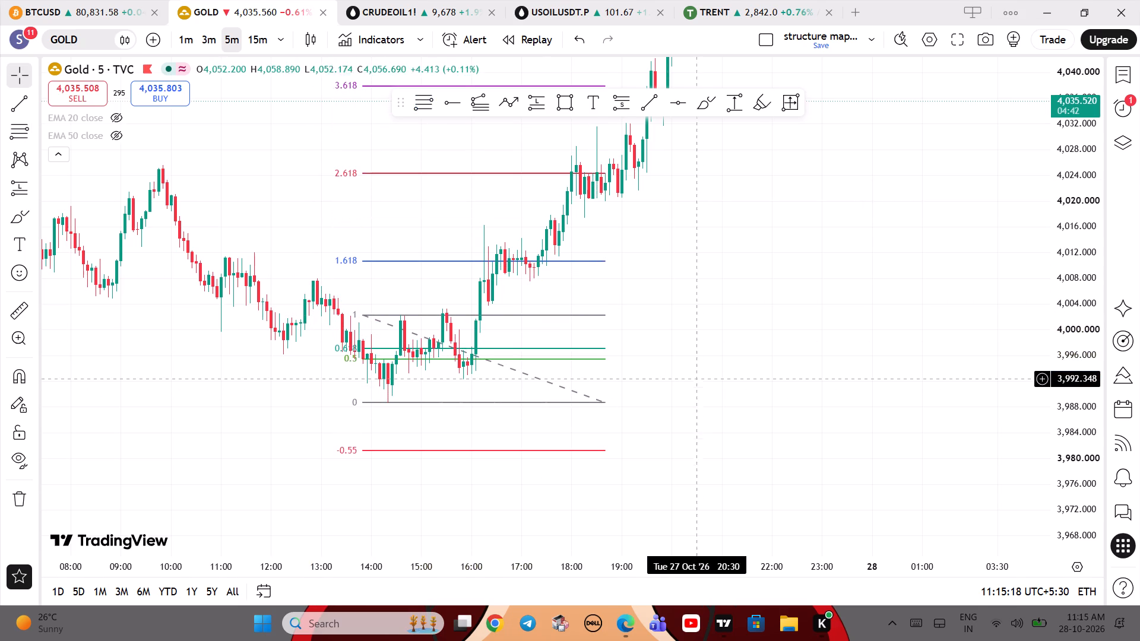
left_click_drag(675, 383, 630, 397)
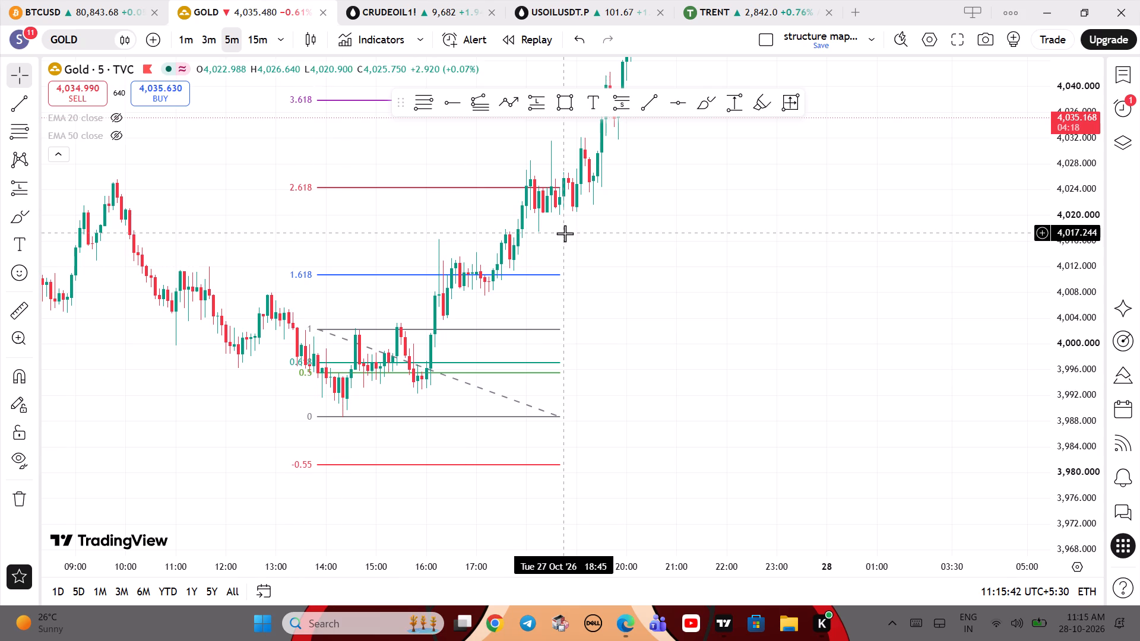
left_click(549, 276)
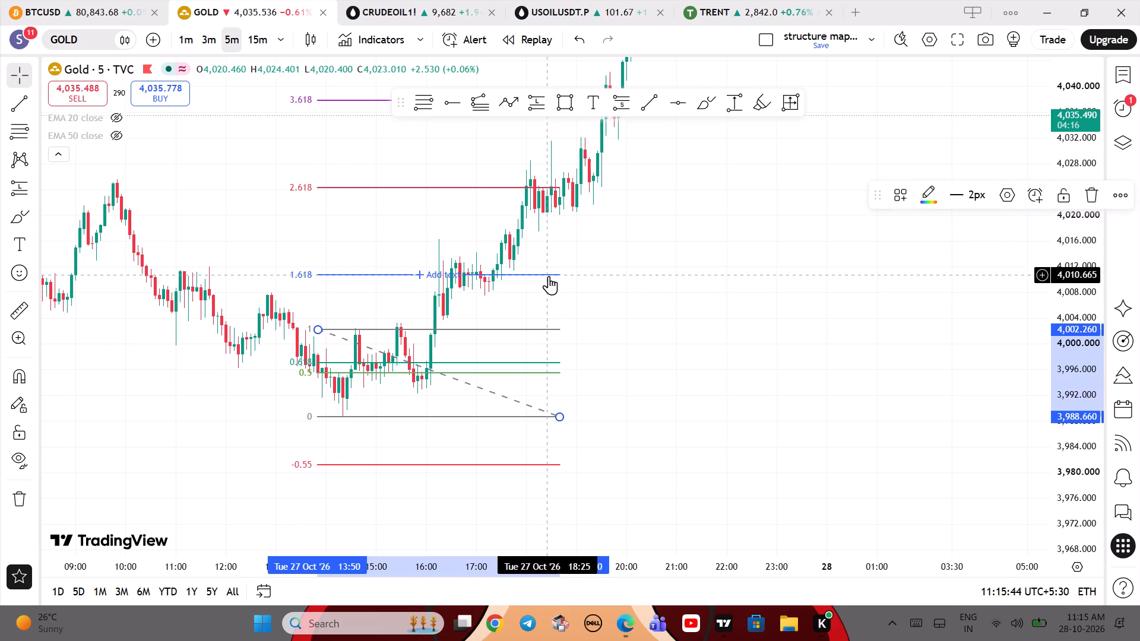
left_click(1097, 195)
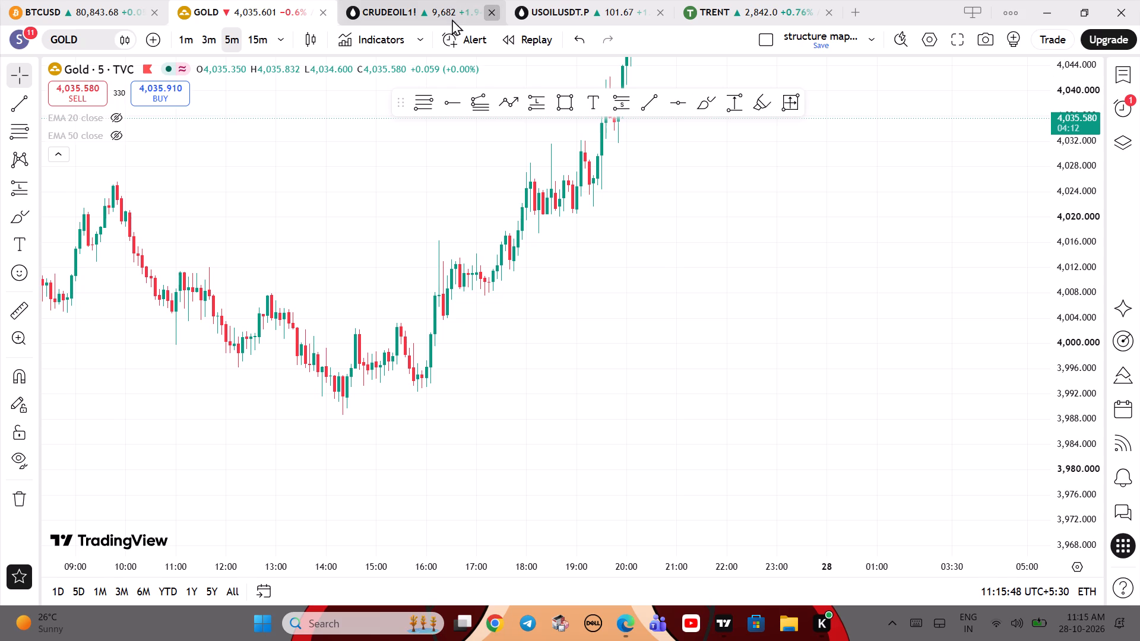
Switch to the BTCUSD 5-minute chart and remove all four of its drawings, keeping the indicators.
left_click(47, 4)
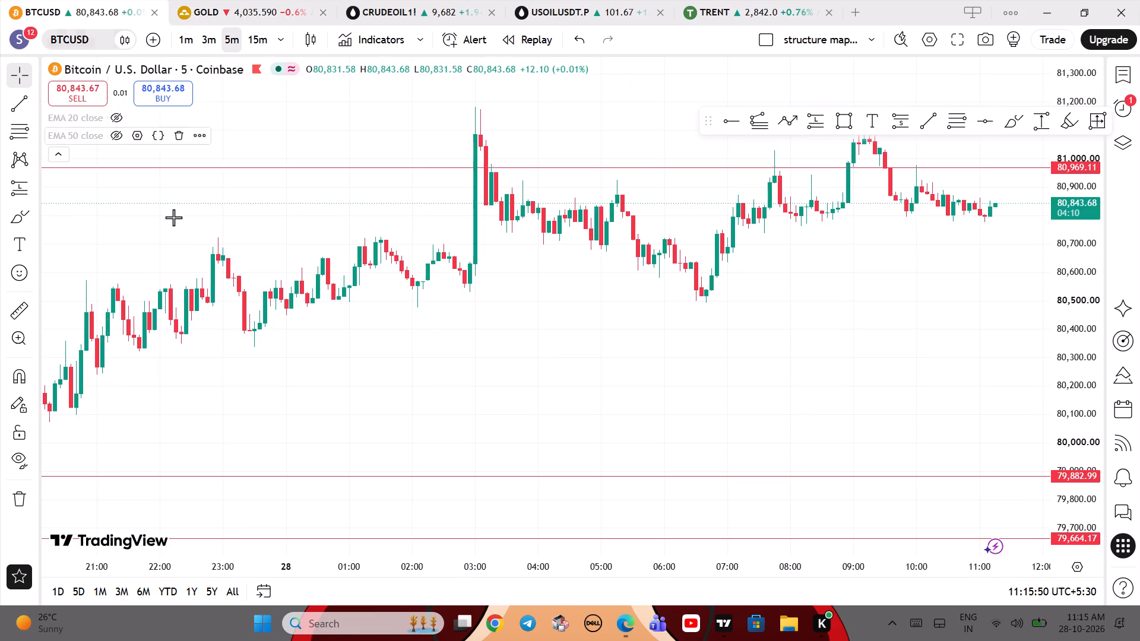
left_click_drag(886, 373, 657, 383)
scroll(657, 383, "right", 1)
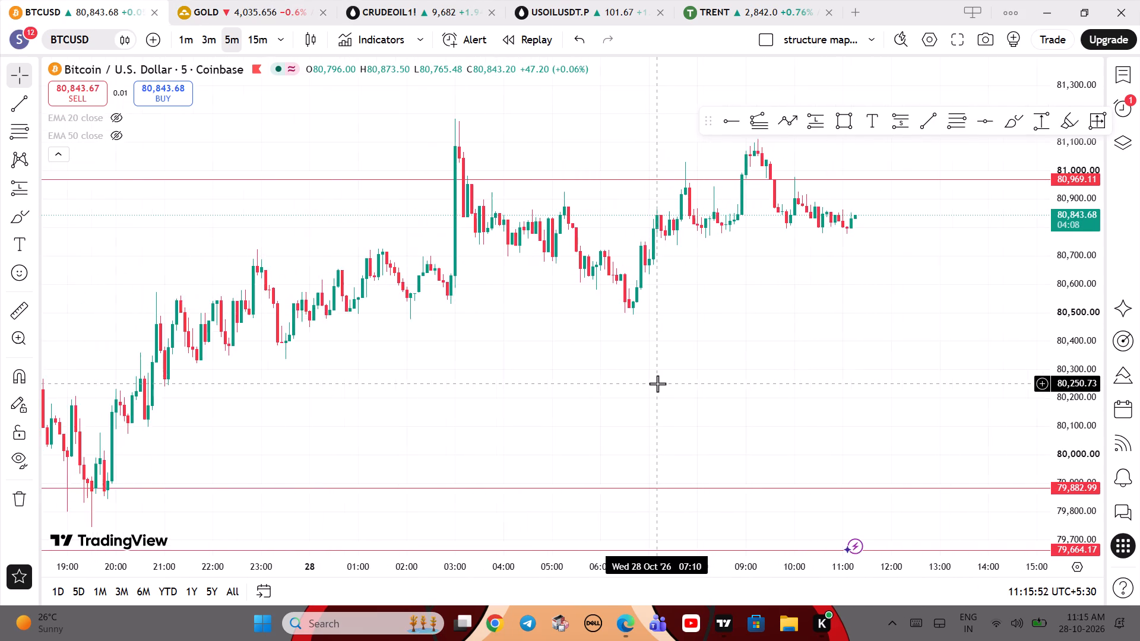
left_click_drag(510, 424, 815, 325)
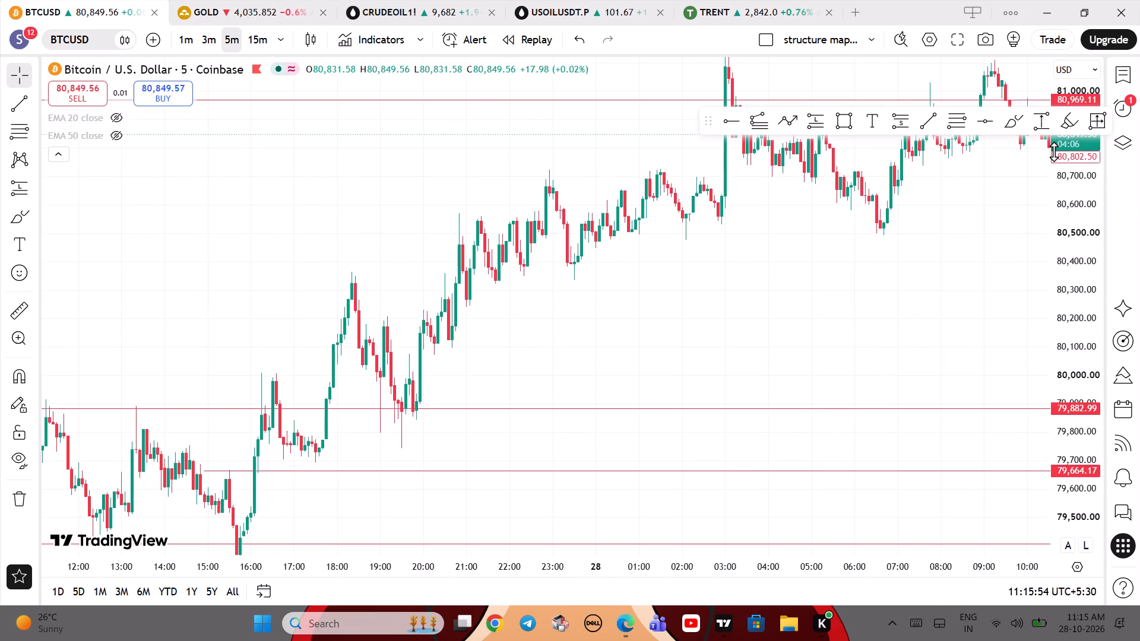
left_click_drag(1054, 151, 1056, 312)
left_click_drag(560, 309, 797, 276)
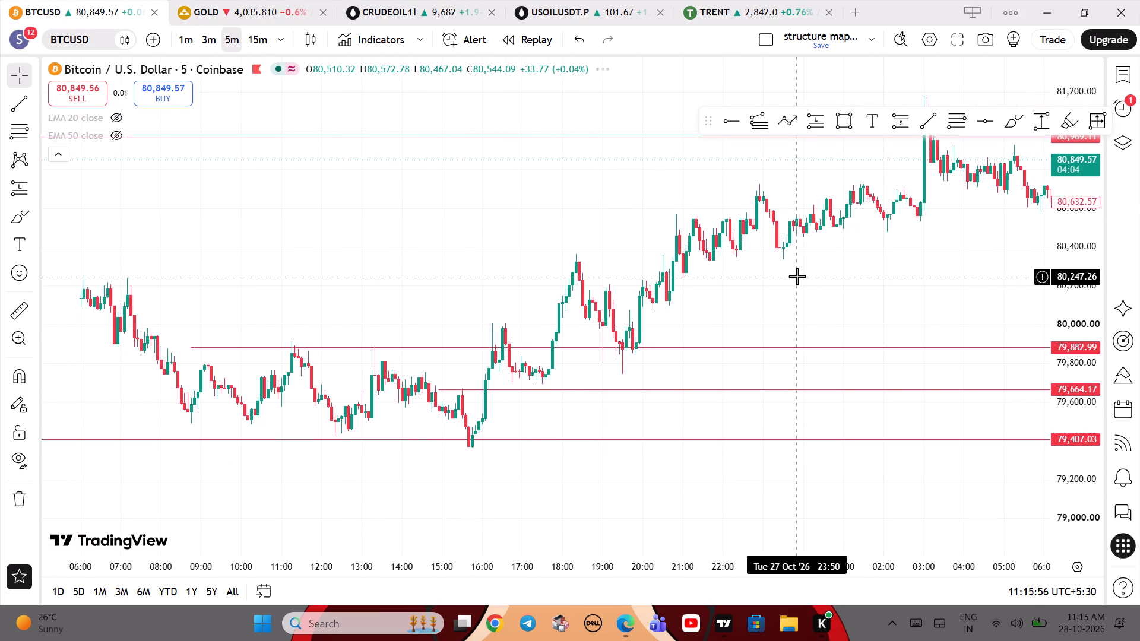
left_click_drag(517, 284, 517, 276)
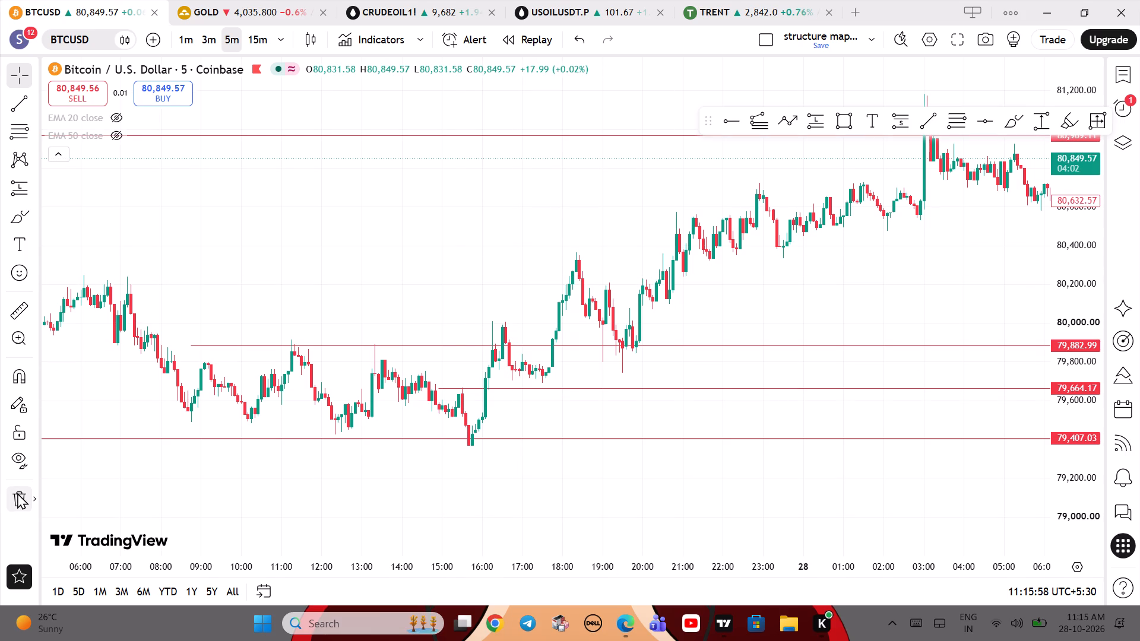
left_click(17, 493)
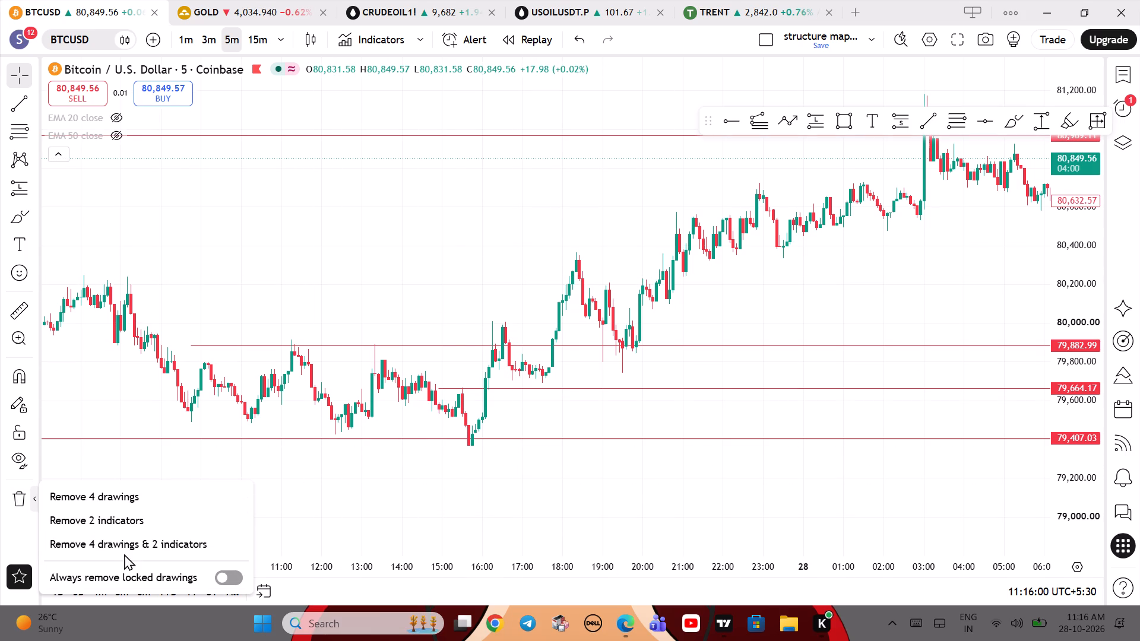
left_click(147, 500)
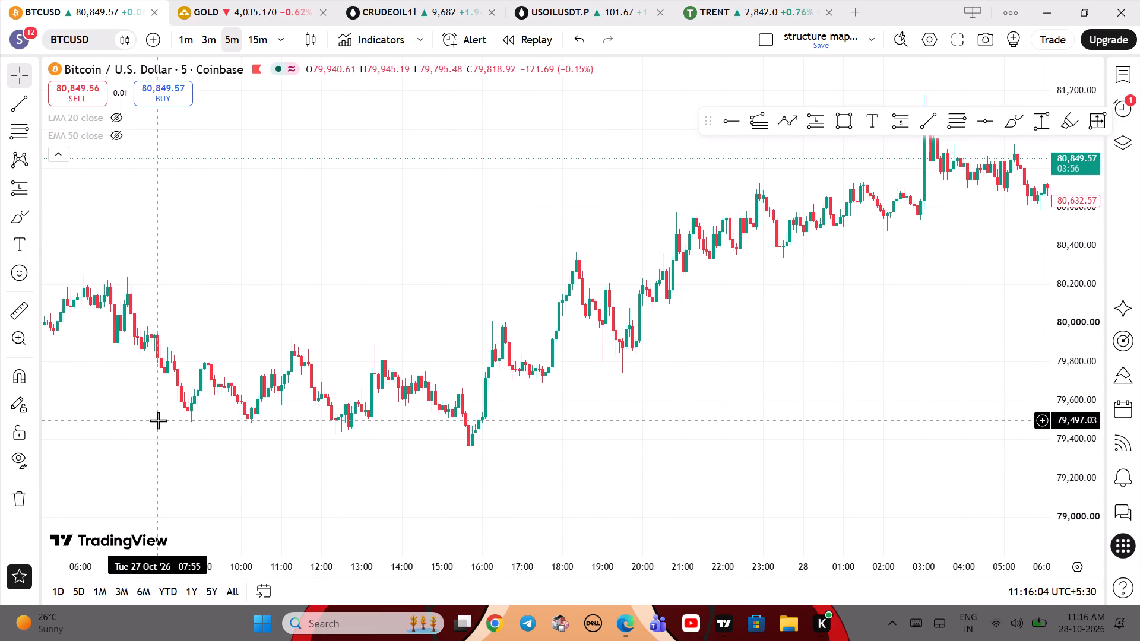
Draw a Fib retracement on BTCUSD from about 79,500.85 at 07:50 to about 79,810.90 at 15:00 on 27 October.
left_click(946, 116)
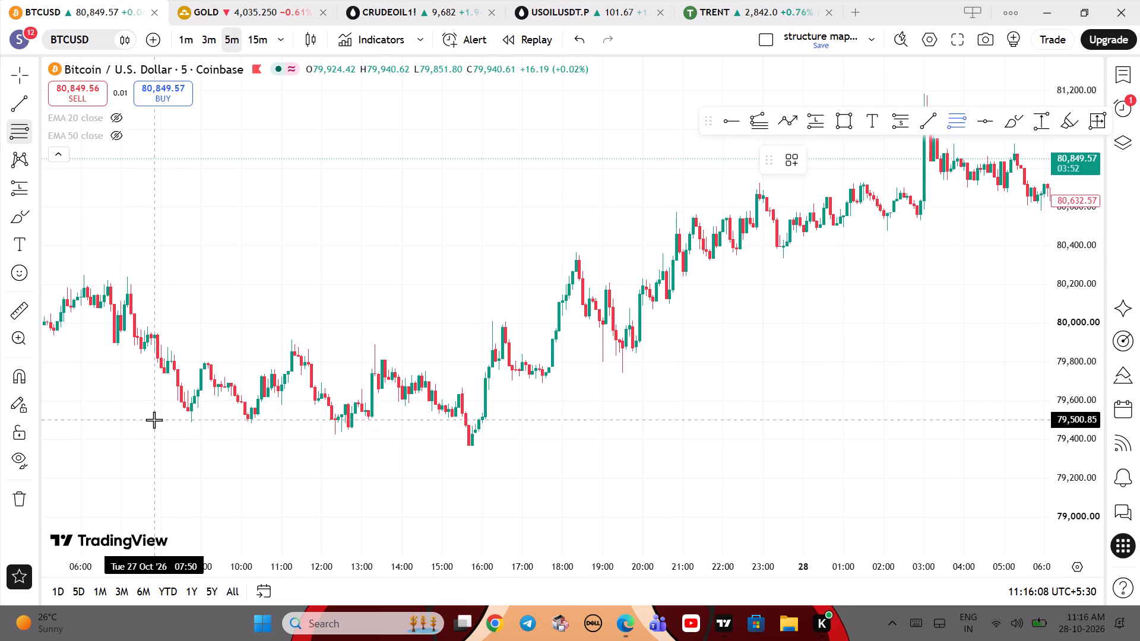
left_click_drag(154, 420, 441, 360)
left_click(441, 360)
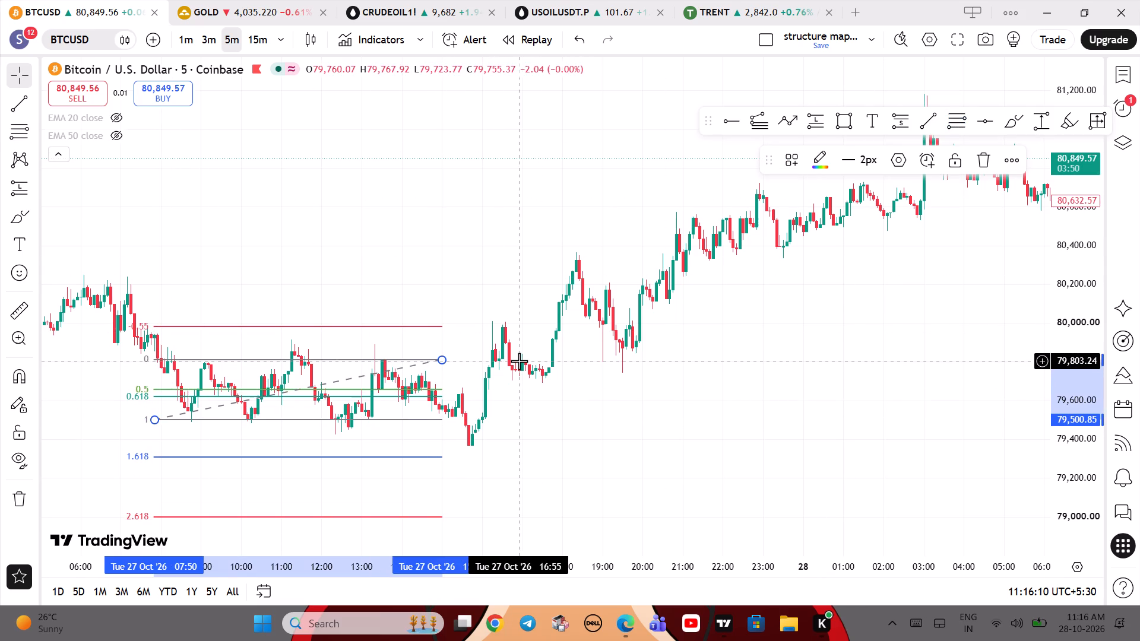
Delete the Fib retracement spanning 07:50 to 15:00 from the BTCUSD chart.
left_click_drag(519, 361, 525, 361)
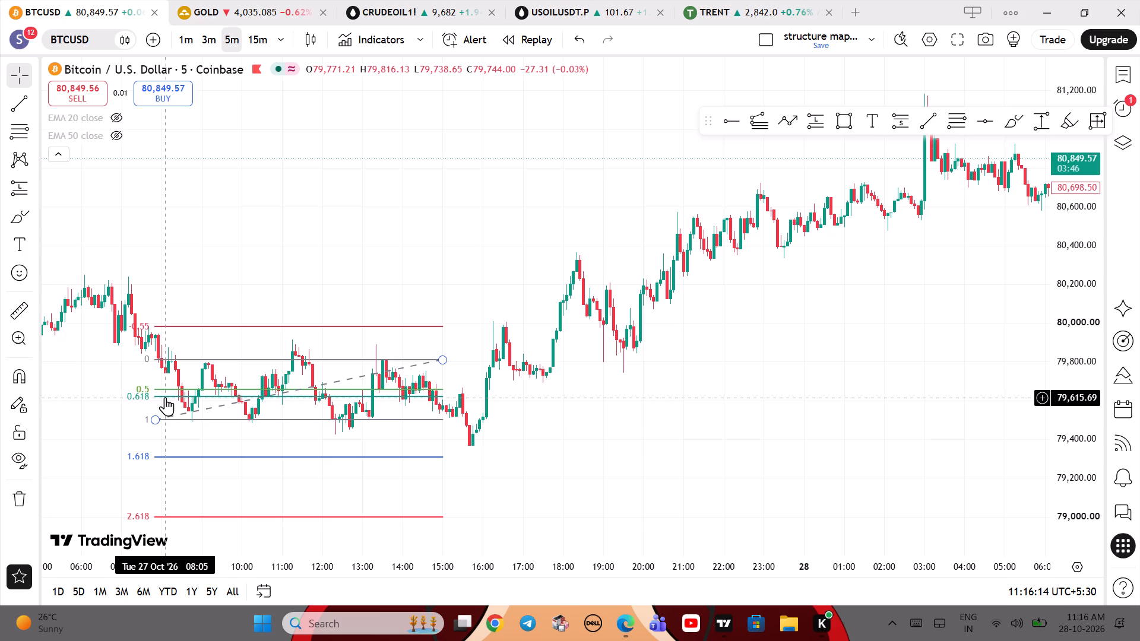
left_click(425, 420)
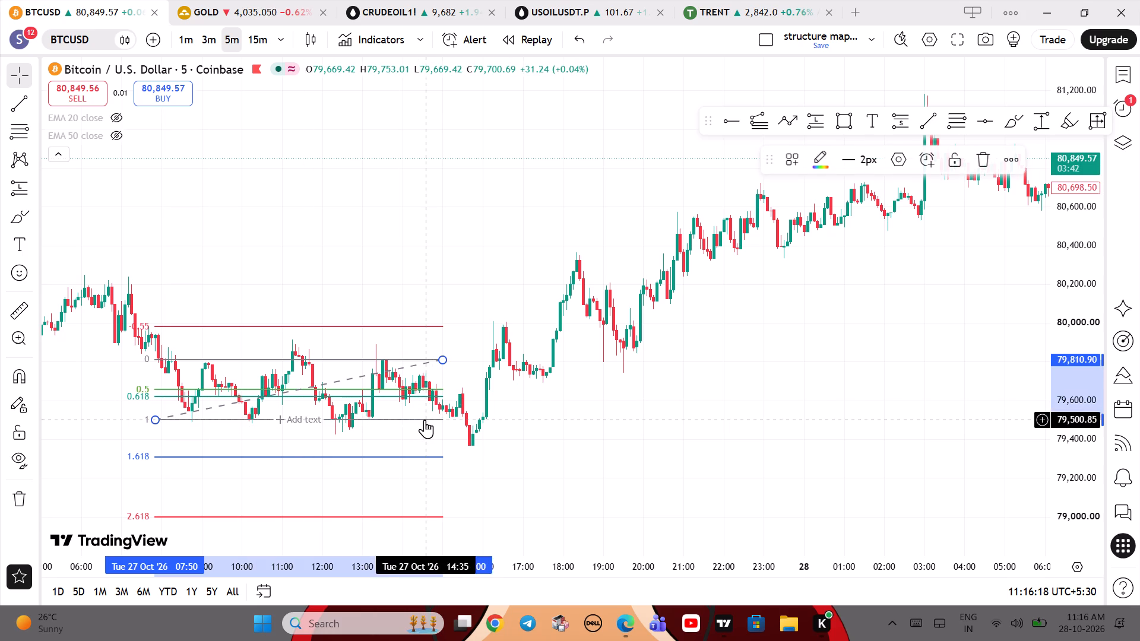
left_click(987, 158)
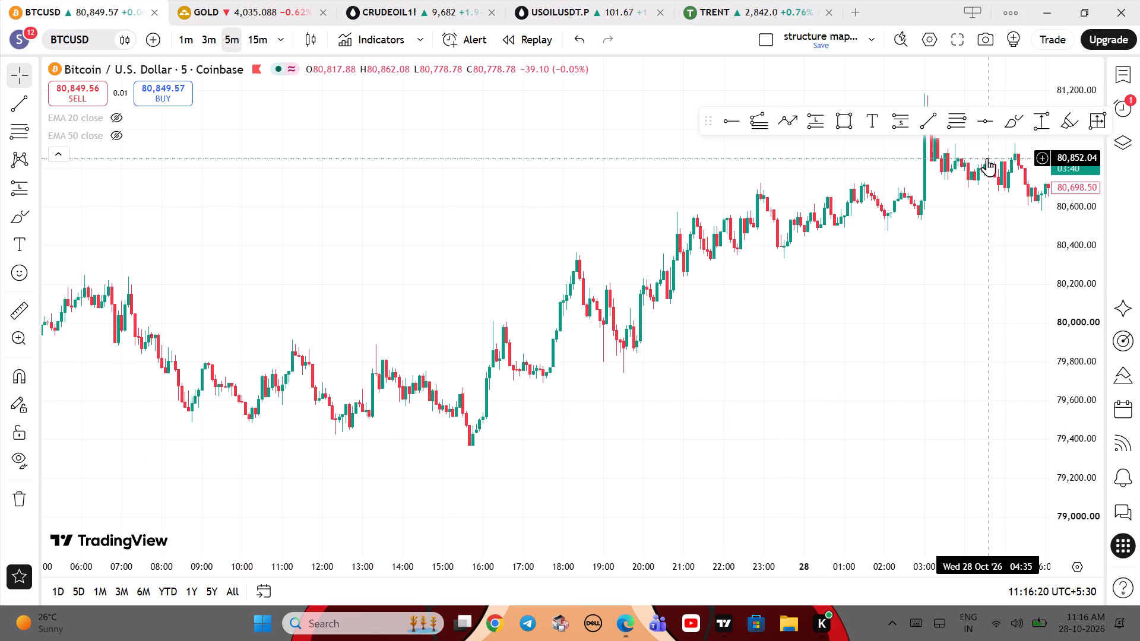
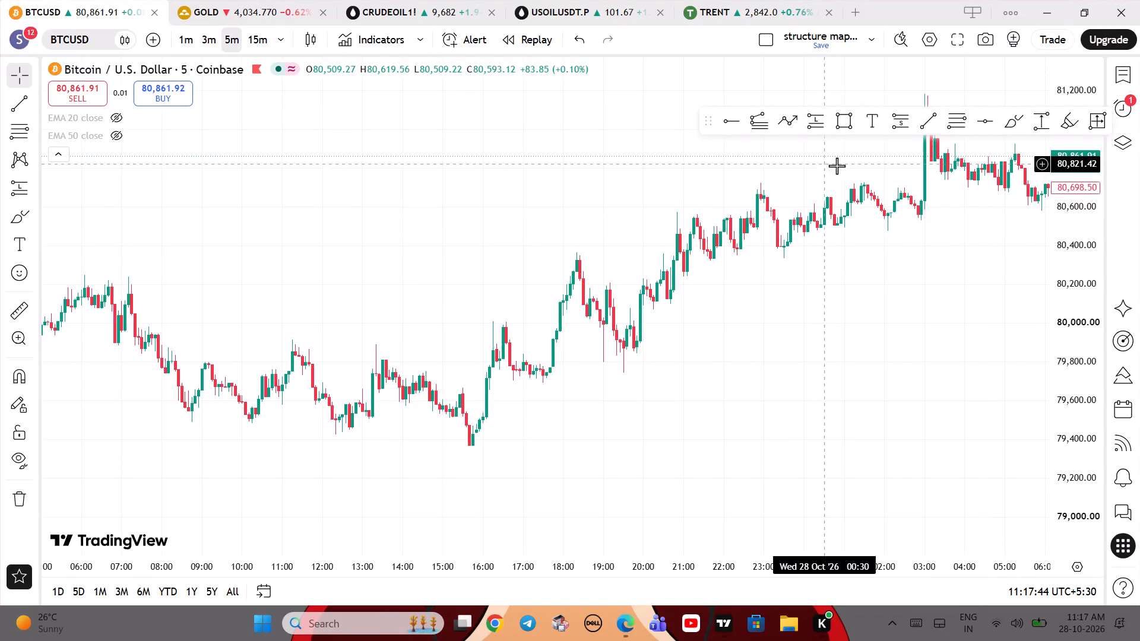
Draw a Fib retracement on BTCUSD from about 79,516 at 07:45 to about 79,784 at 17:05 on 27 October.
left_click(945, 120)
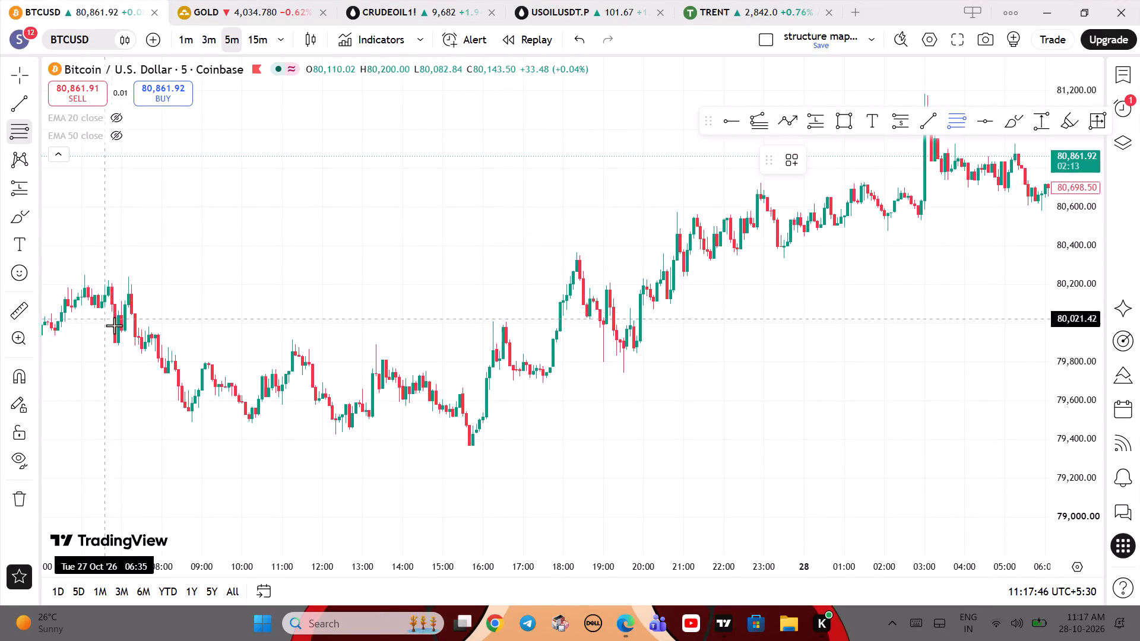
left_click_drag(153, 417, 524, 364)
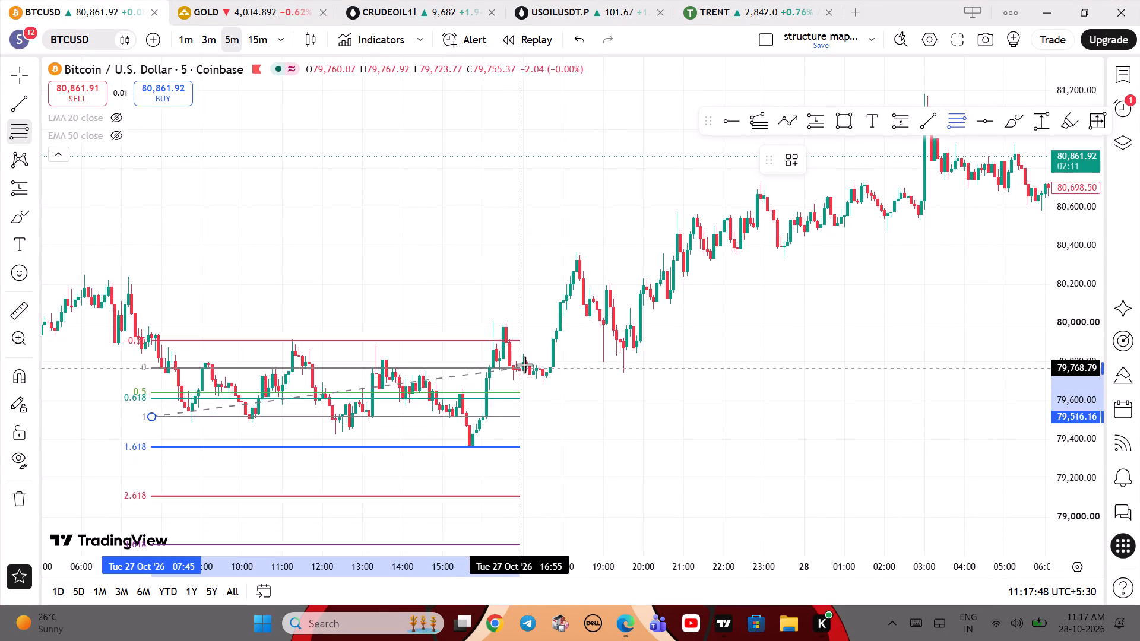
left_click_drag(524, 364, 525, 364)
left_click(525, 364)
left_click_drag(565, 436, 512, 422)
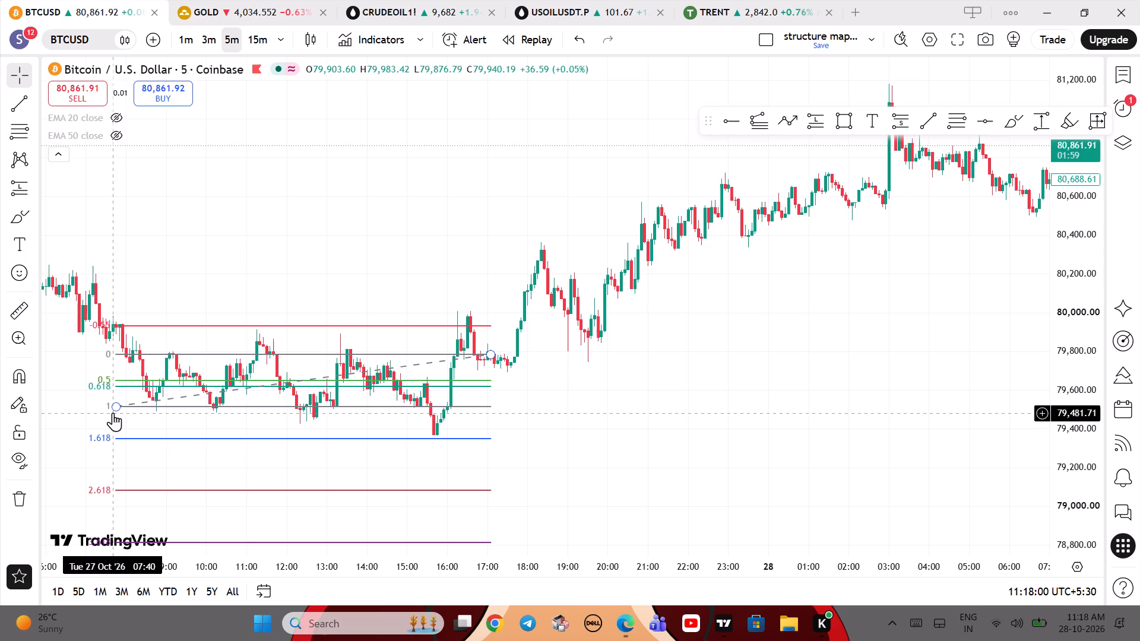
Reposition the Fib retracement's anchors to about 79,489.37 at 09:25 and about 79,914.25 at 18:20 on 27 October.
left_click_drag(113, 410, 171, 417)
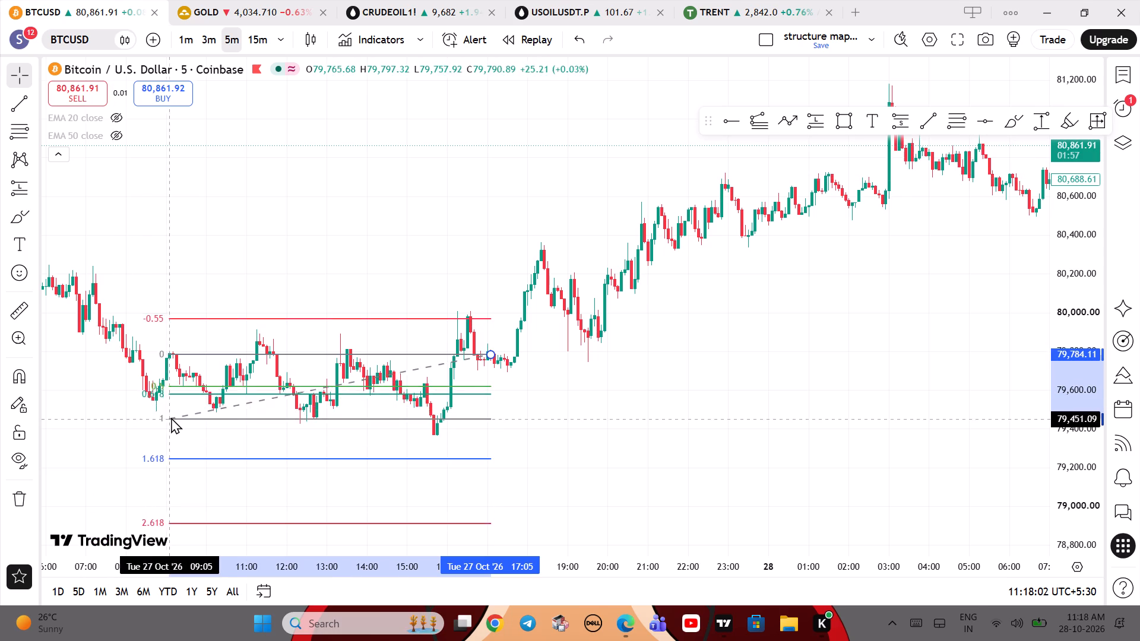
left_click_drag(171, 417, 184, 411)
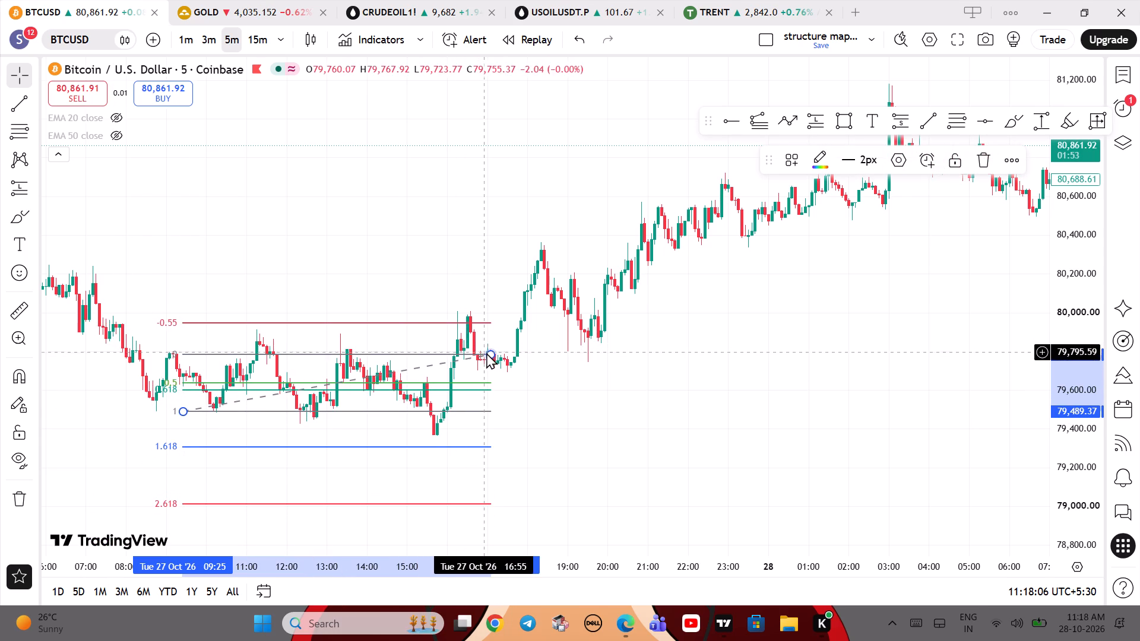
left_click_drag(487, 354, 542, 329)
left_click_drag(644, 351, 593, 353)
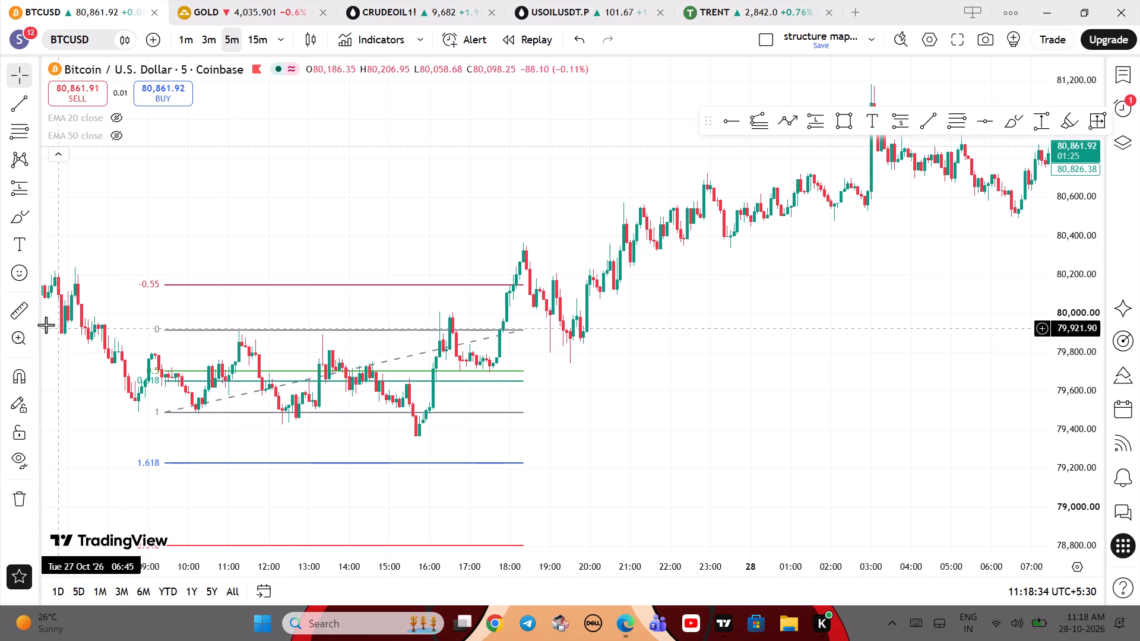
Measure the price move on BTCUSD from about 79,654 at 12:50 to about 79,857 at 17:40 on 27 October.
left_click(20, 316)
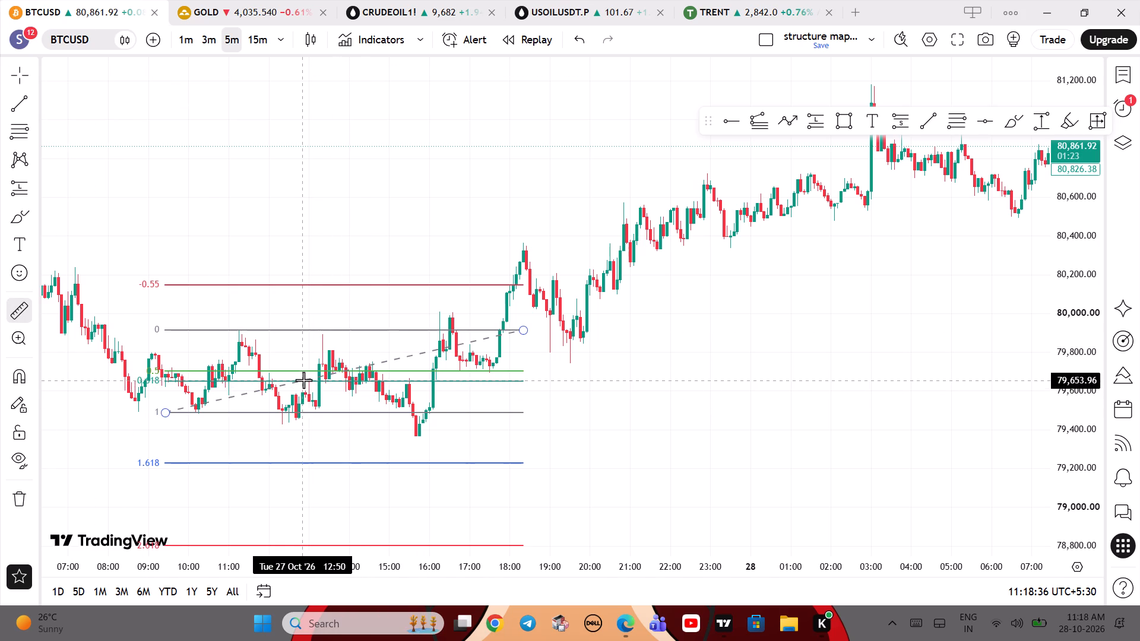
left_click(303, 380)
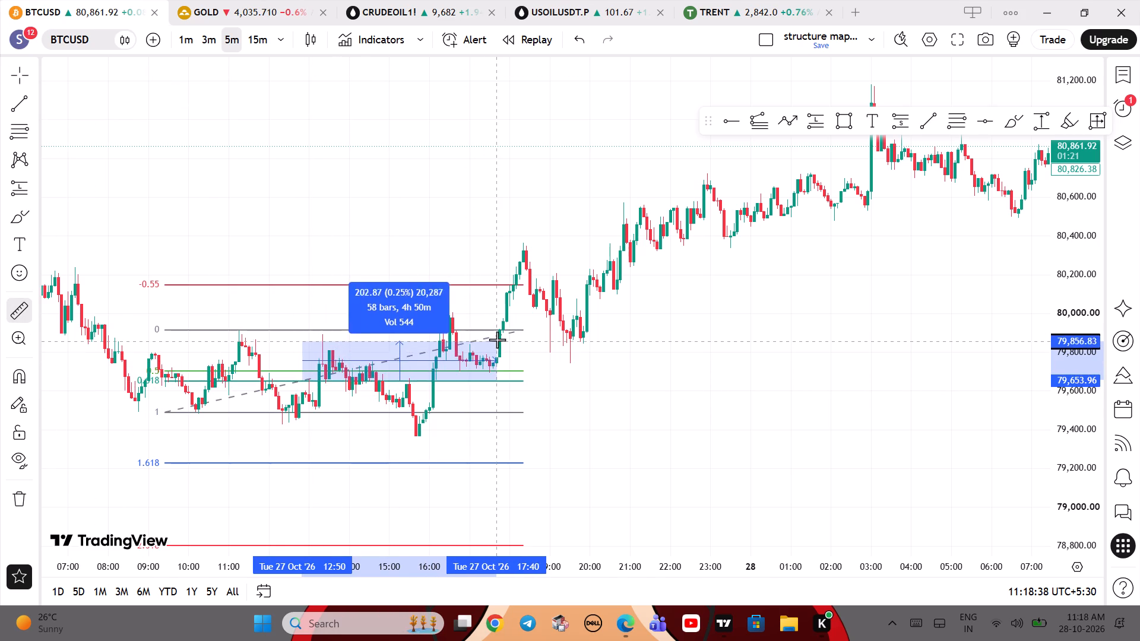
double_click(498, 335)
left_click_drag(653, 380, 607, 378)
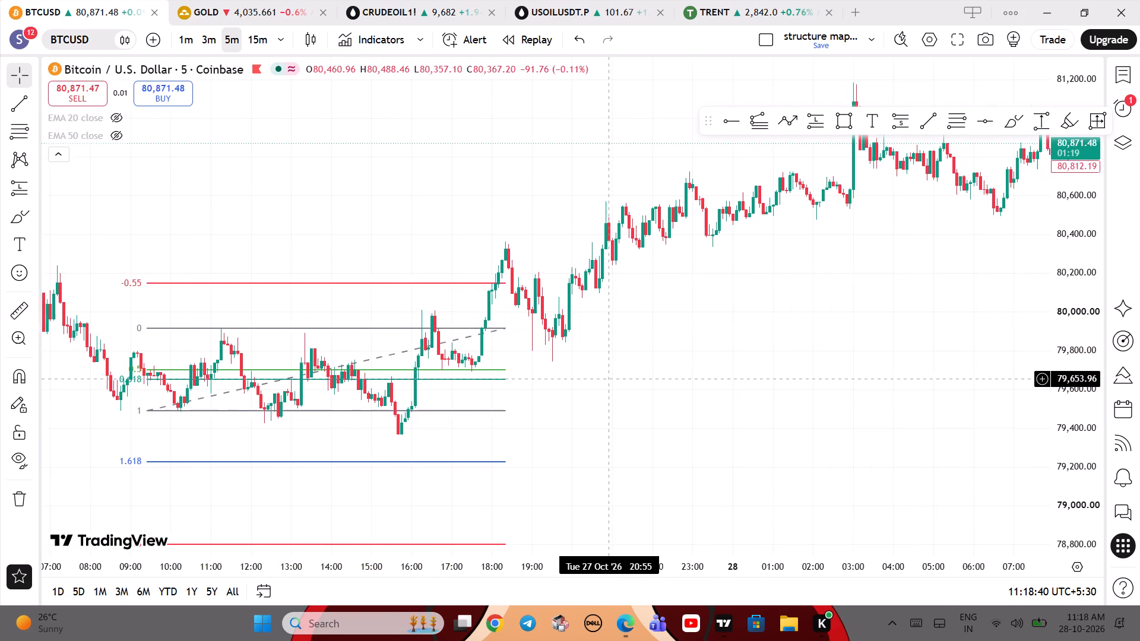
left_click_drag(607, 378, 606, 378)
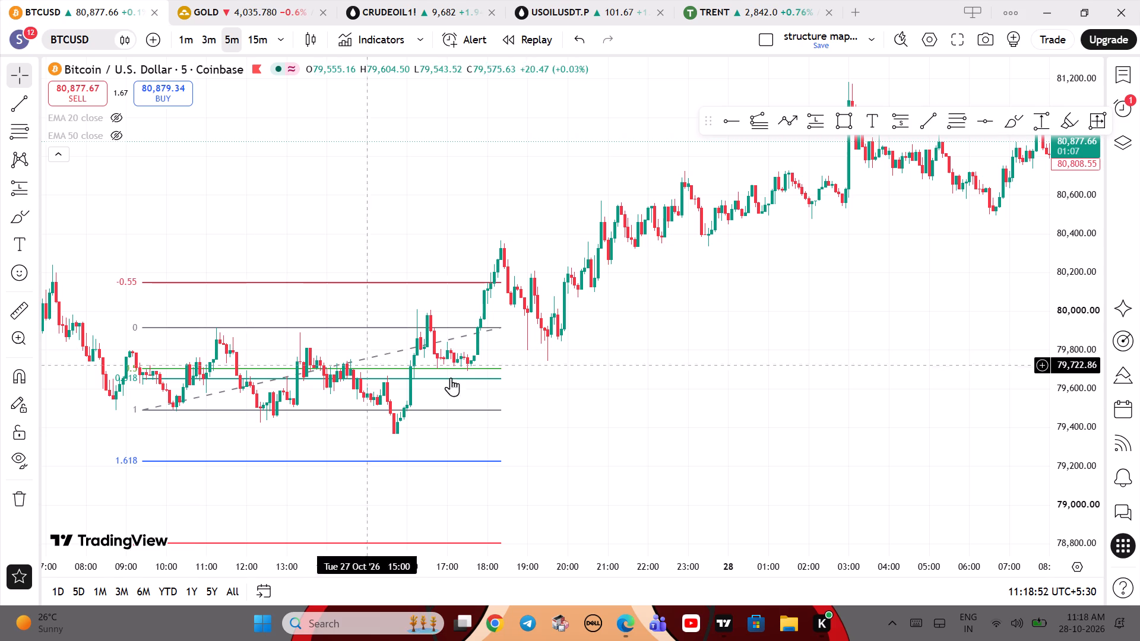
Dismiss the Delta Exchange advert covering the chart and examine the Fib retracement's lower levels.
left_click_drag(571, 400, 506, 401)
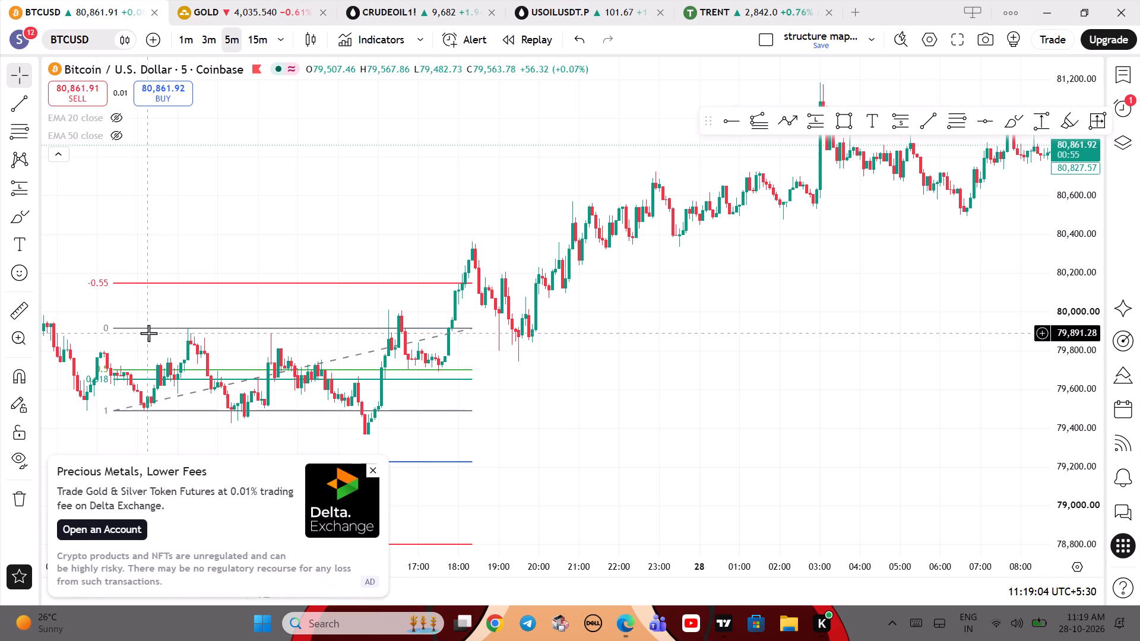
left_click(368, 469)
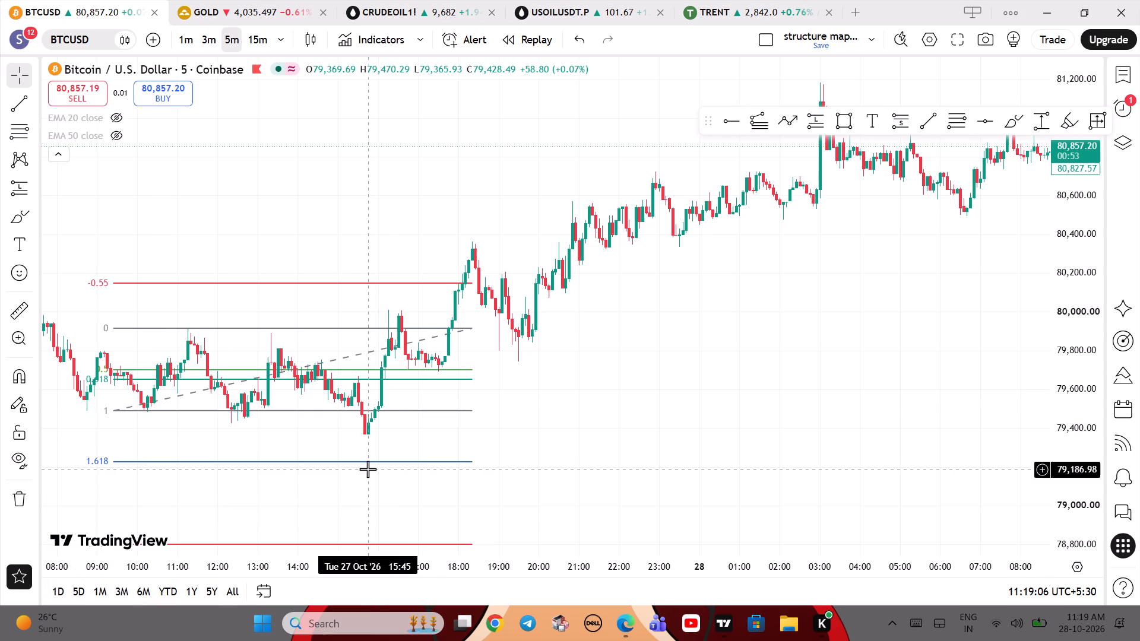
left_click(436, 465)
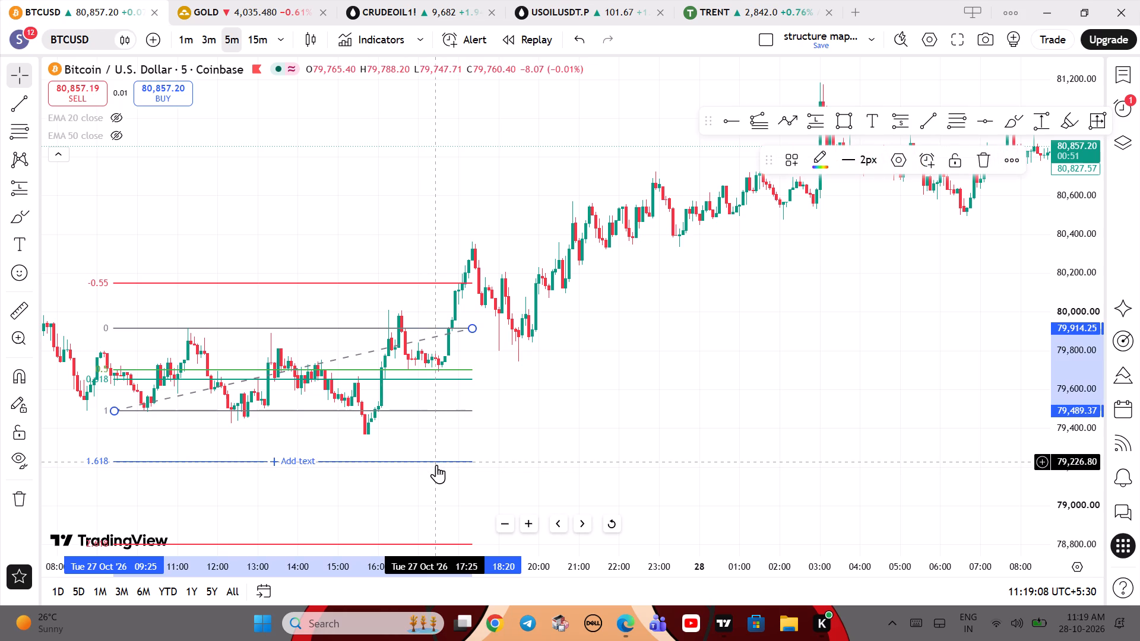
left_click(565, 449)
left_click_drag(565, 449, 635, 449)
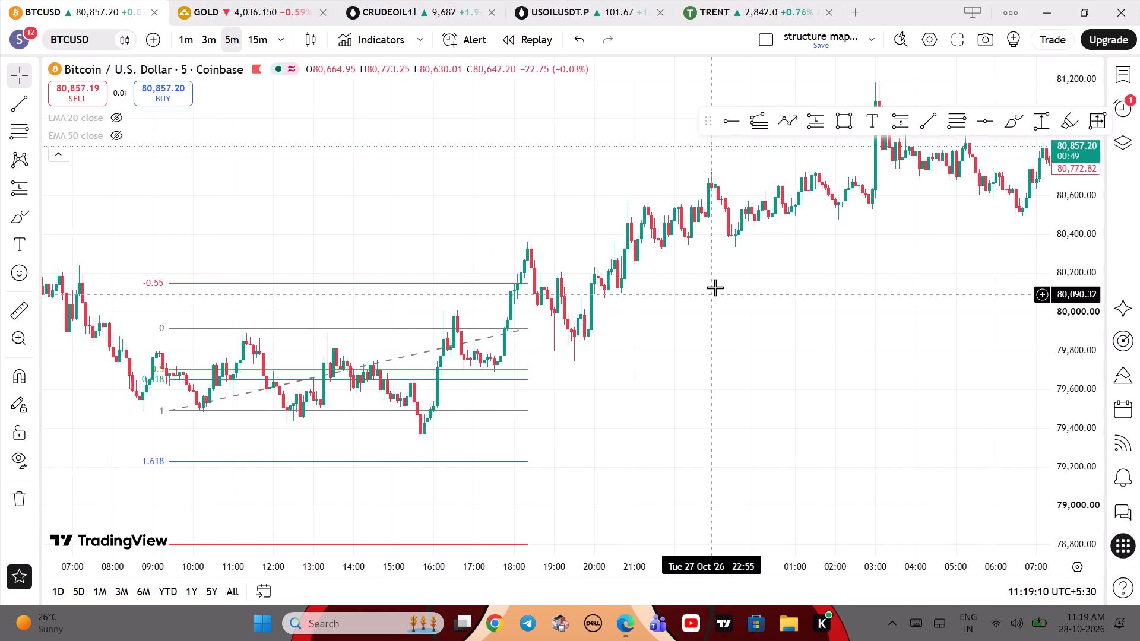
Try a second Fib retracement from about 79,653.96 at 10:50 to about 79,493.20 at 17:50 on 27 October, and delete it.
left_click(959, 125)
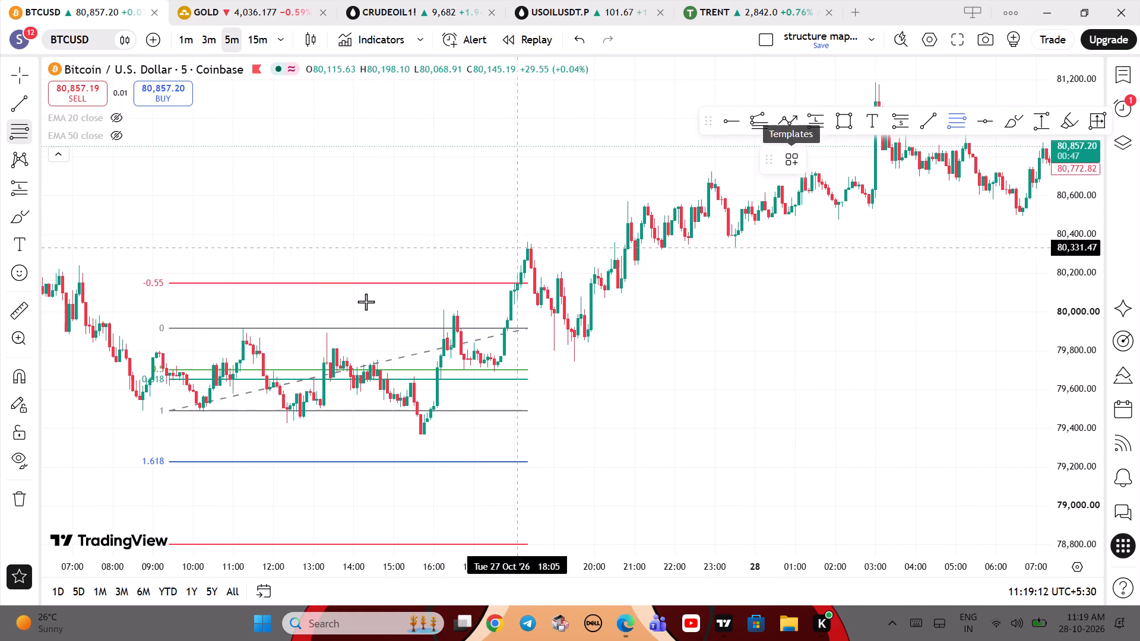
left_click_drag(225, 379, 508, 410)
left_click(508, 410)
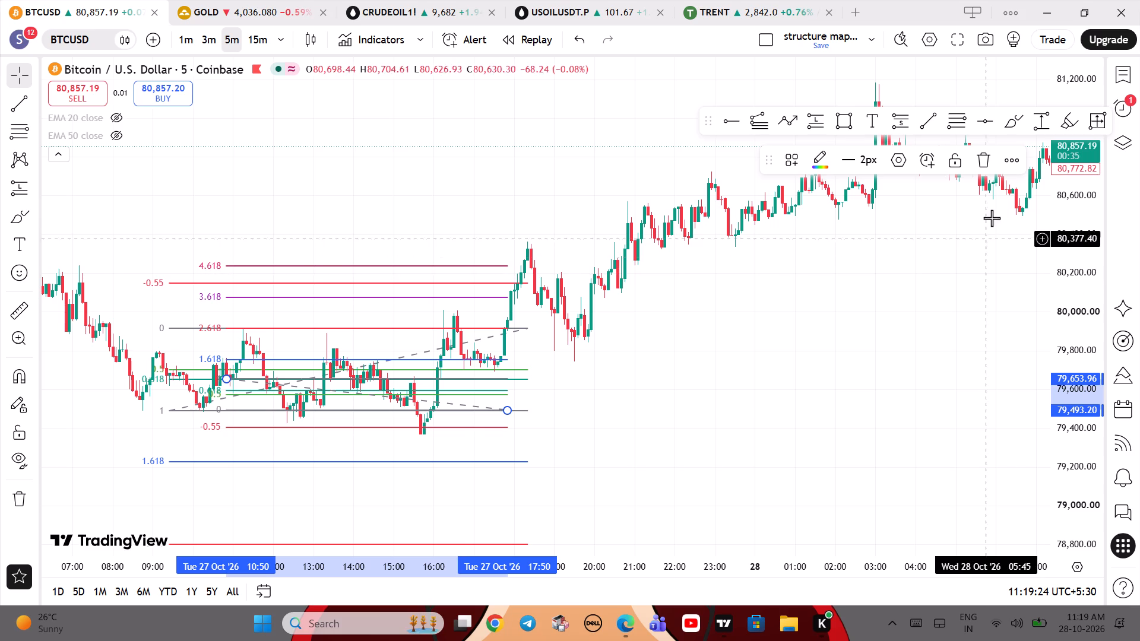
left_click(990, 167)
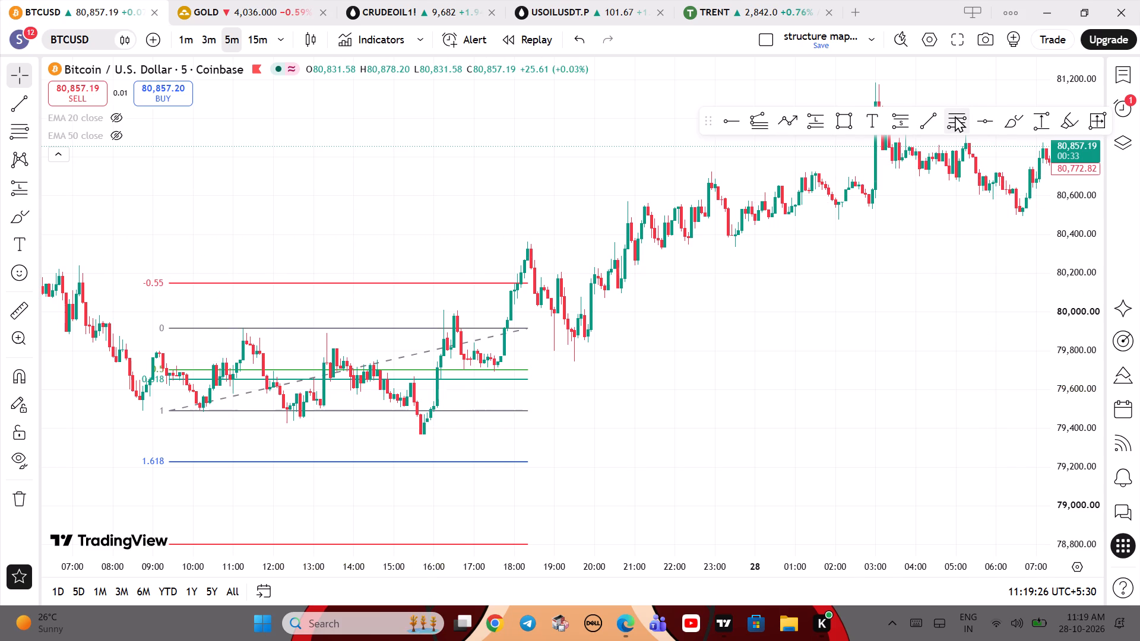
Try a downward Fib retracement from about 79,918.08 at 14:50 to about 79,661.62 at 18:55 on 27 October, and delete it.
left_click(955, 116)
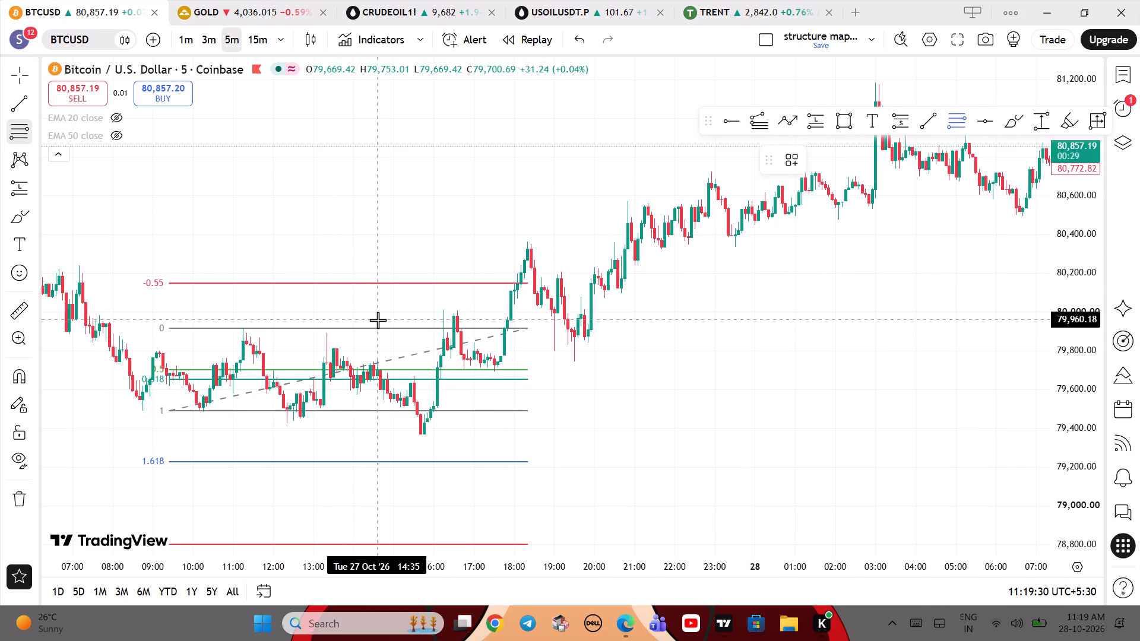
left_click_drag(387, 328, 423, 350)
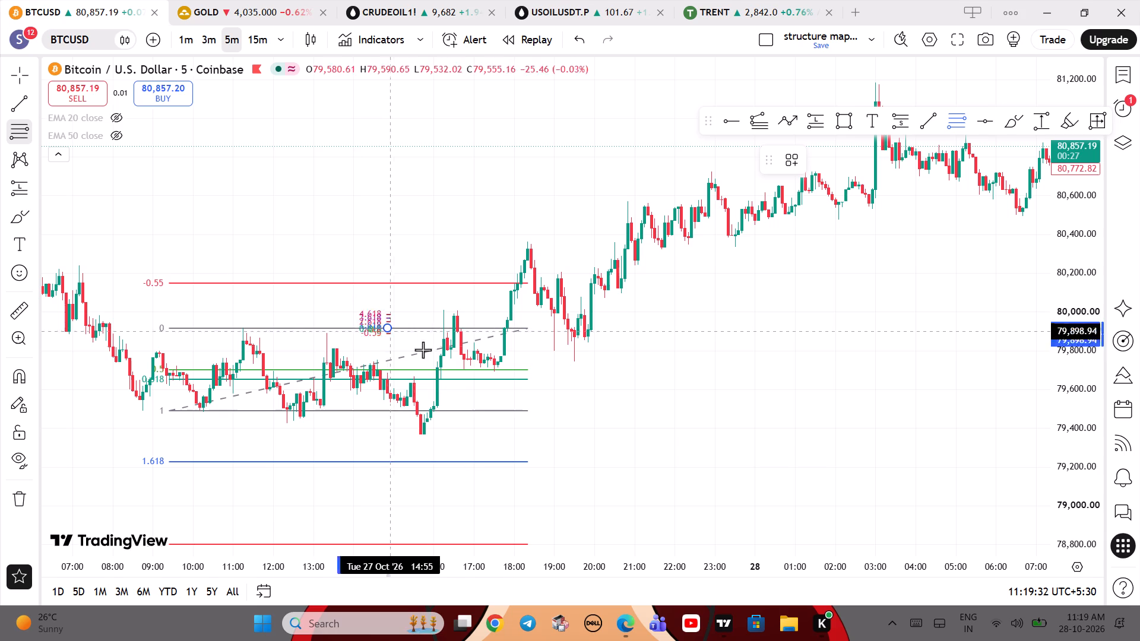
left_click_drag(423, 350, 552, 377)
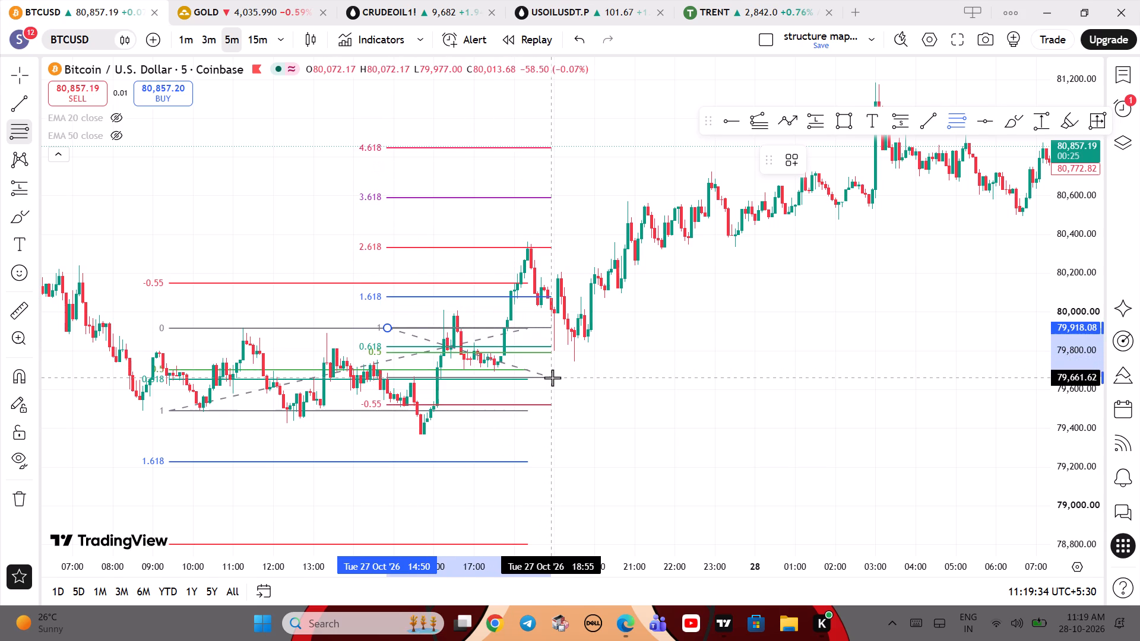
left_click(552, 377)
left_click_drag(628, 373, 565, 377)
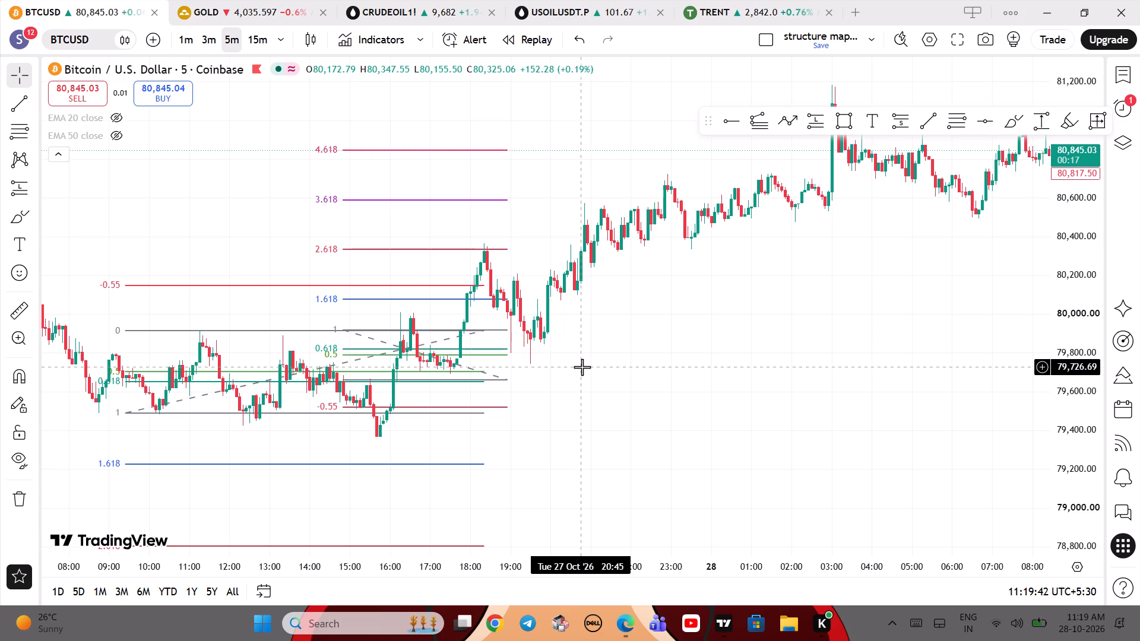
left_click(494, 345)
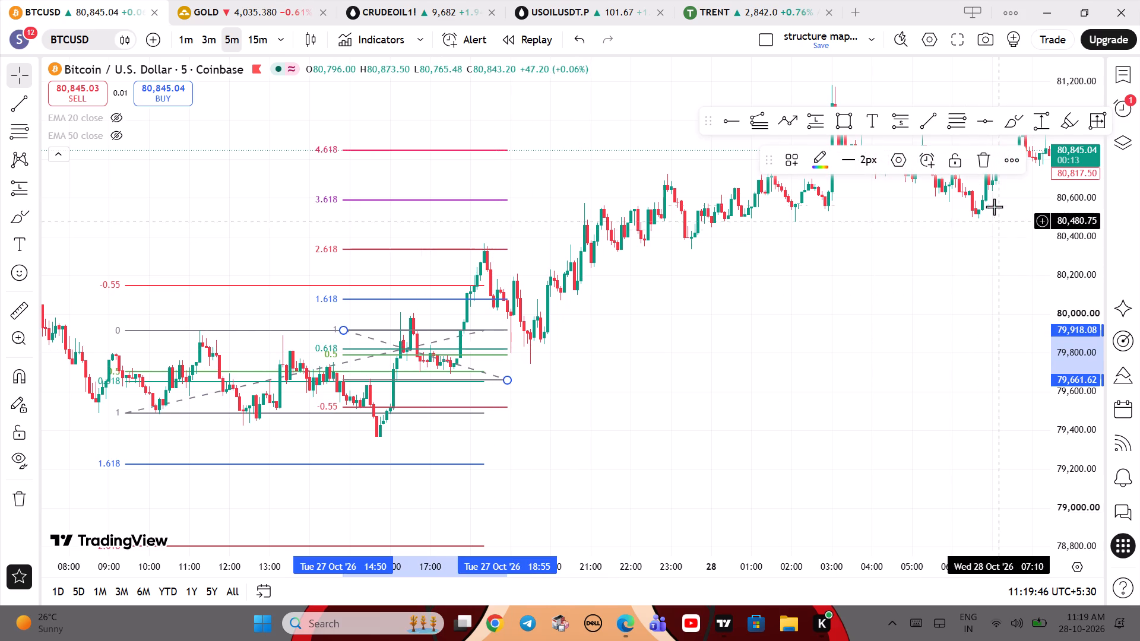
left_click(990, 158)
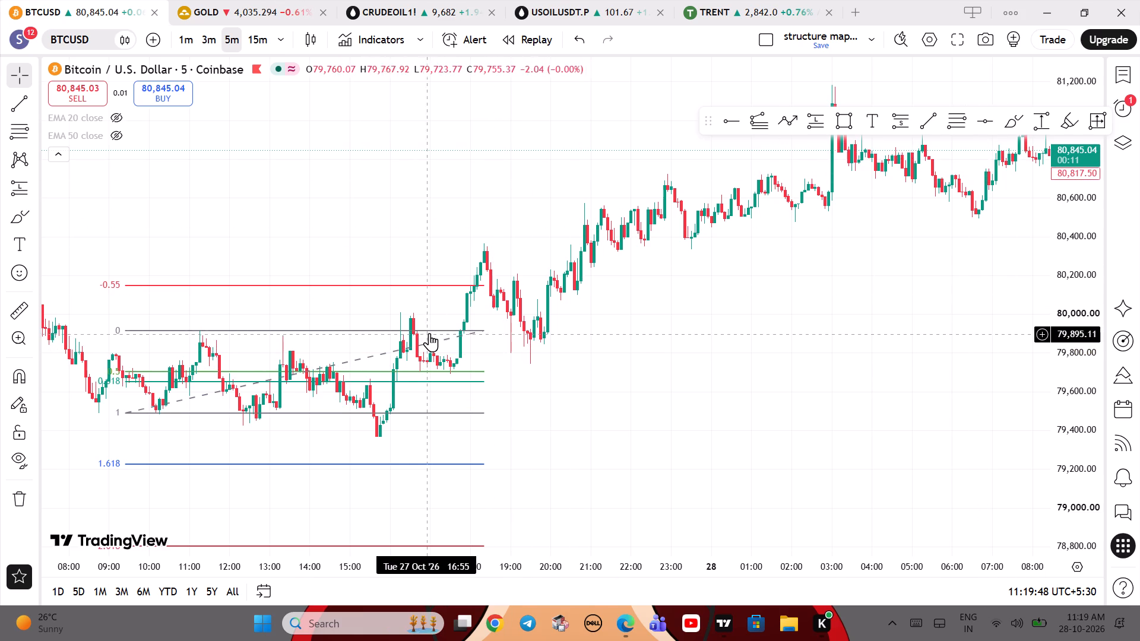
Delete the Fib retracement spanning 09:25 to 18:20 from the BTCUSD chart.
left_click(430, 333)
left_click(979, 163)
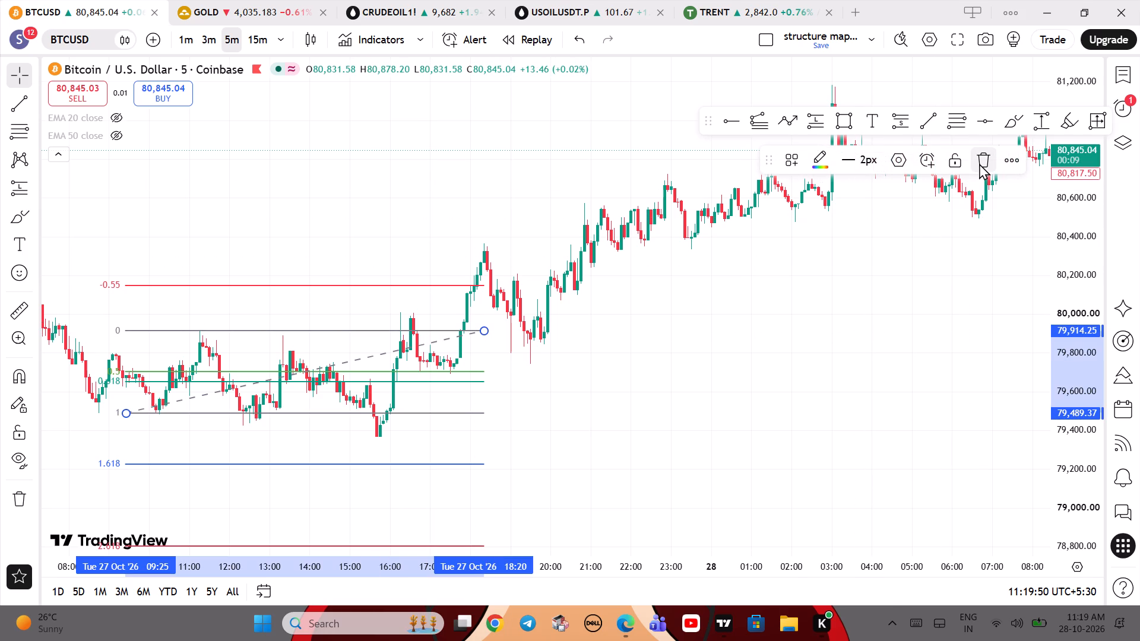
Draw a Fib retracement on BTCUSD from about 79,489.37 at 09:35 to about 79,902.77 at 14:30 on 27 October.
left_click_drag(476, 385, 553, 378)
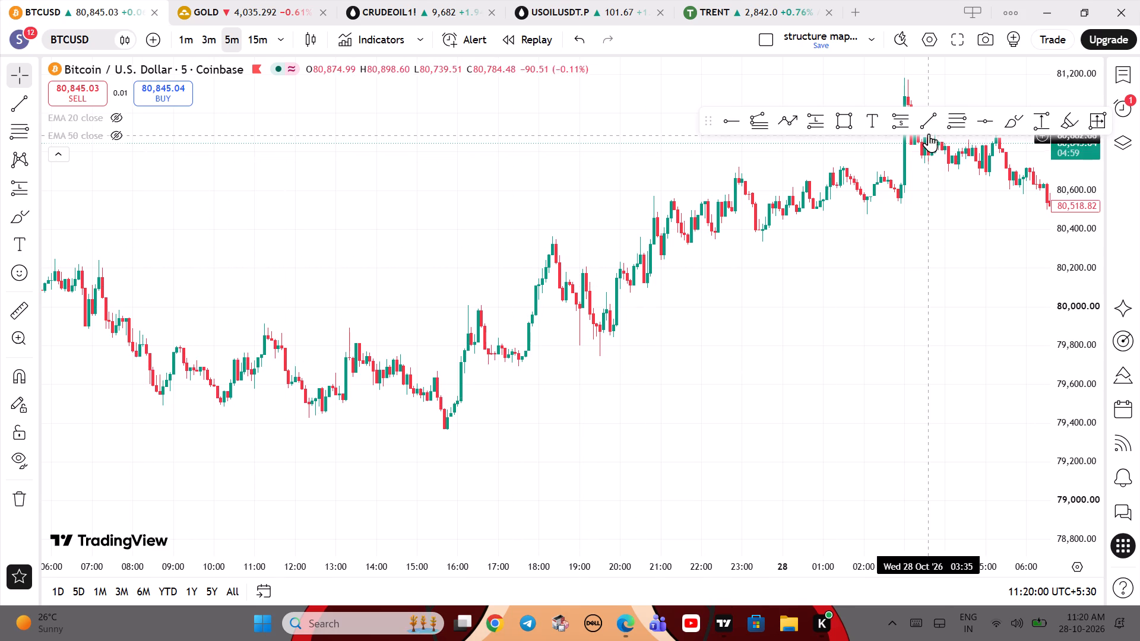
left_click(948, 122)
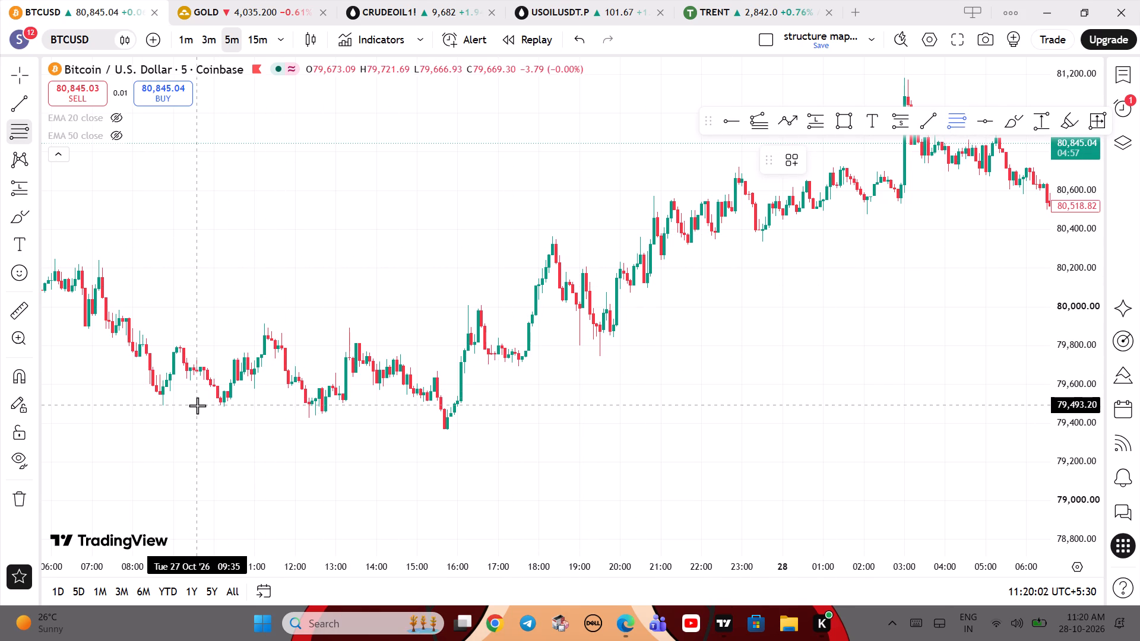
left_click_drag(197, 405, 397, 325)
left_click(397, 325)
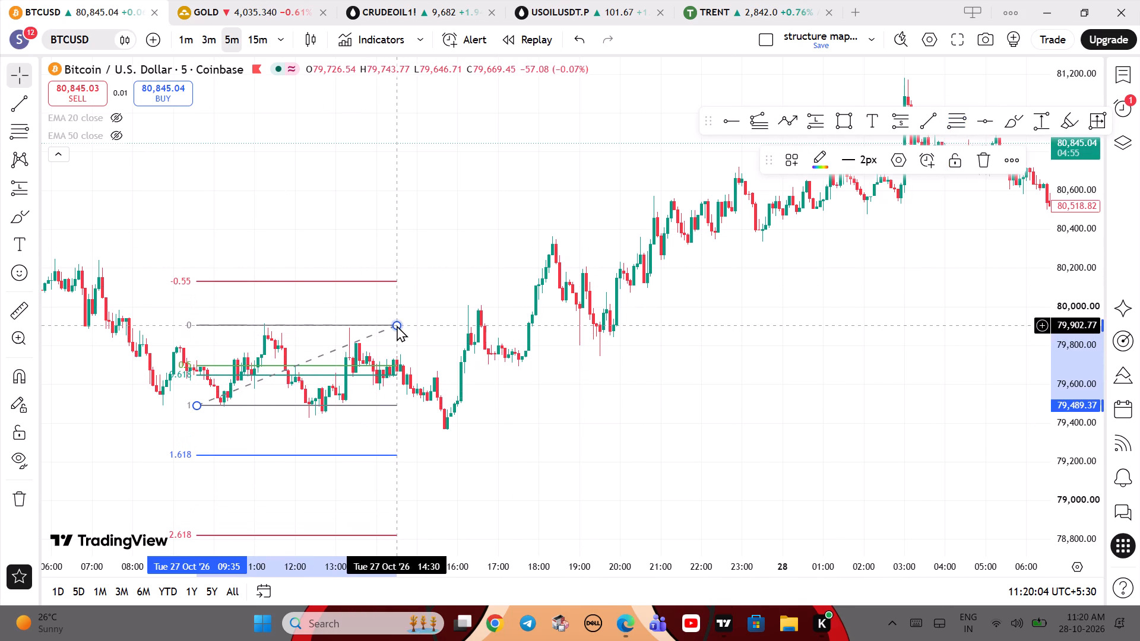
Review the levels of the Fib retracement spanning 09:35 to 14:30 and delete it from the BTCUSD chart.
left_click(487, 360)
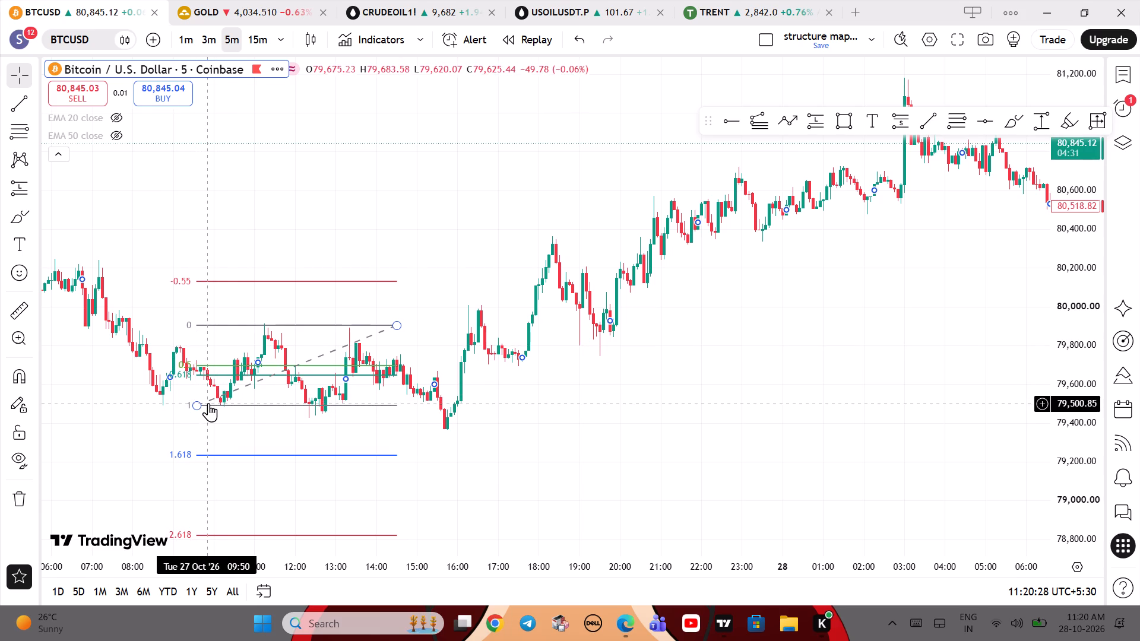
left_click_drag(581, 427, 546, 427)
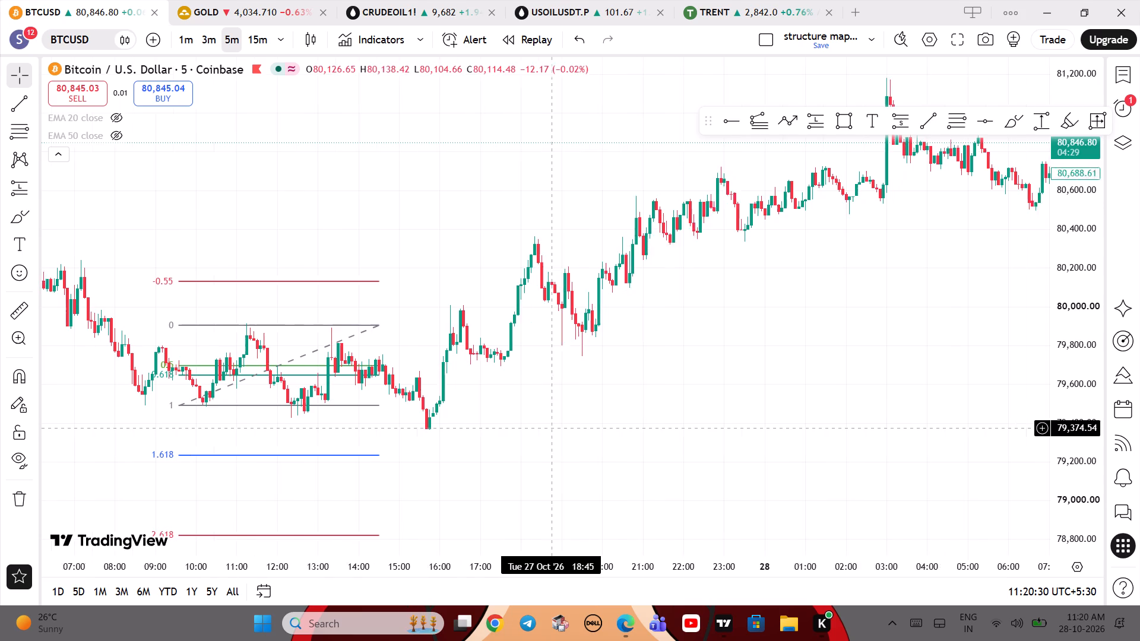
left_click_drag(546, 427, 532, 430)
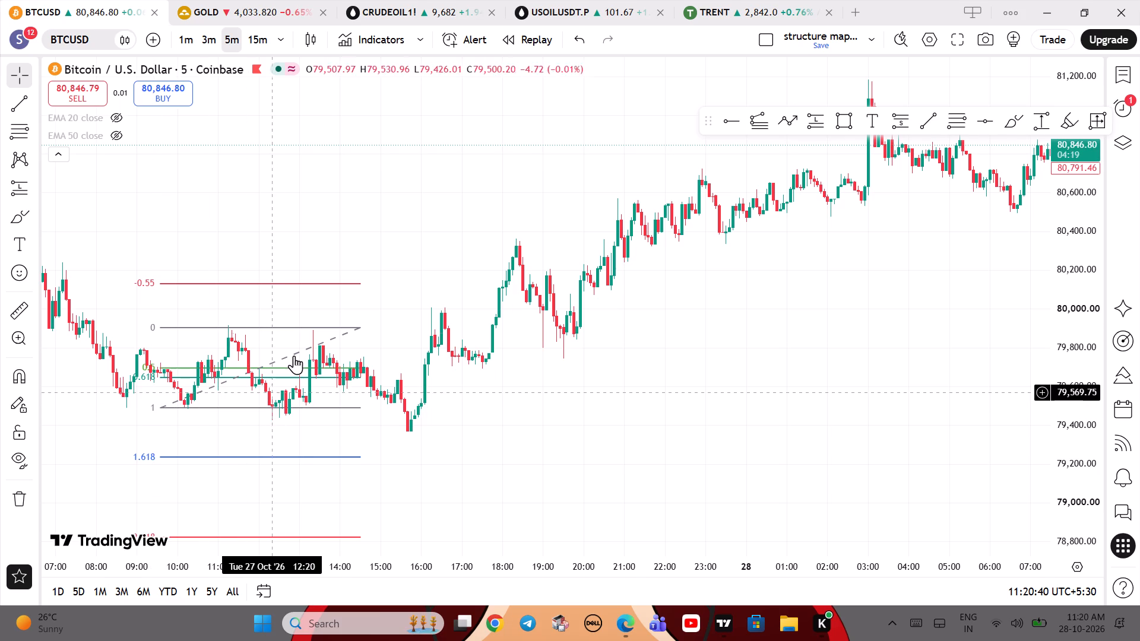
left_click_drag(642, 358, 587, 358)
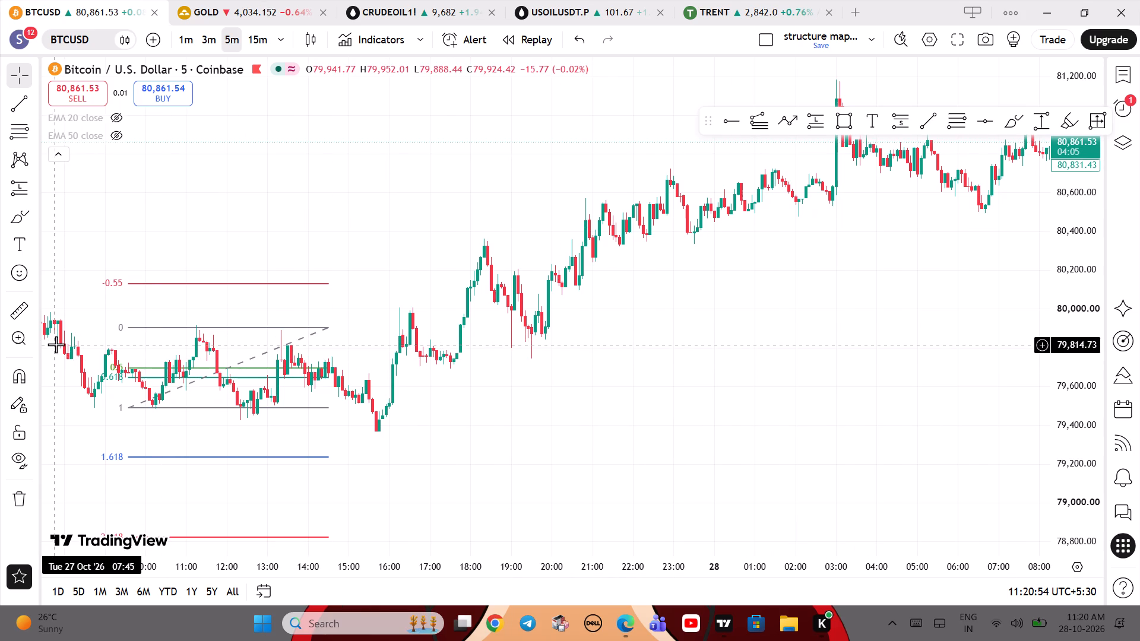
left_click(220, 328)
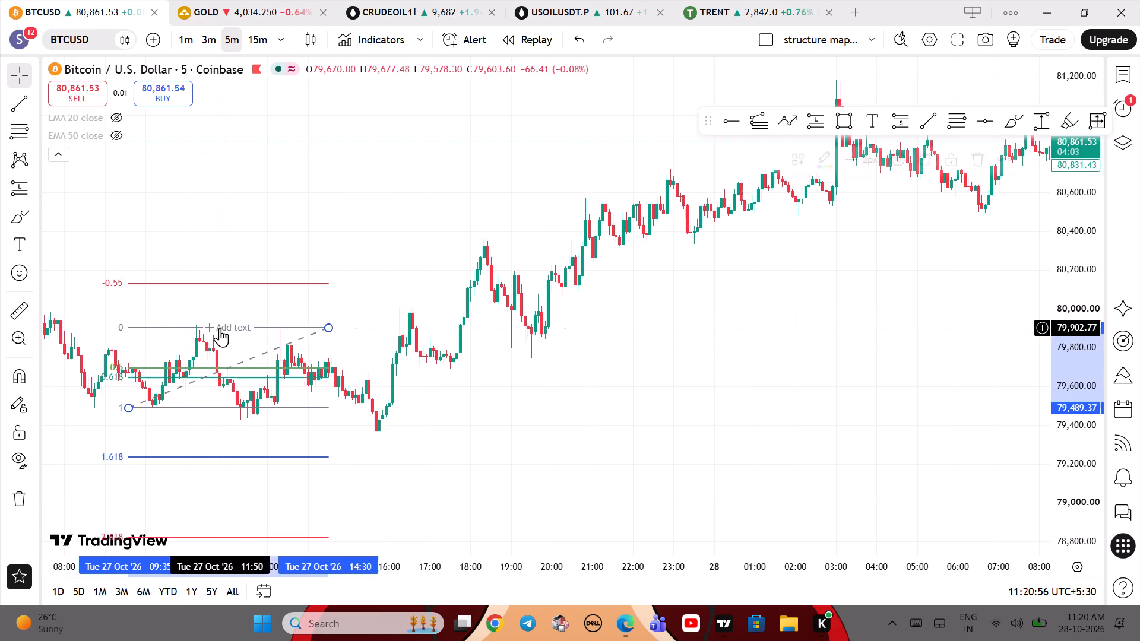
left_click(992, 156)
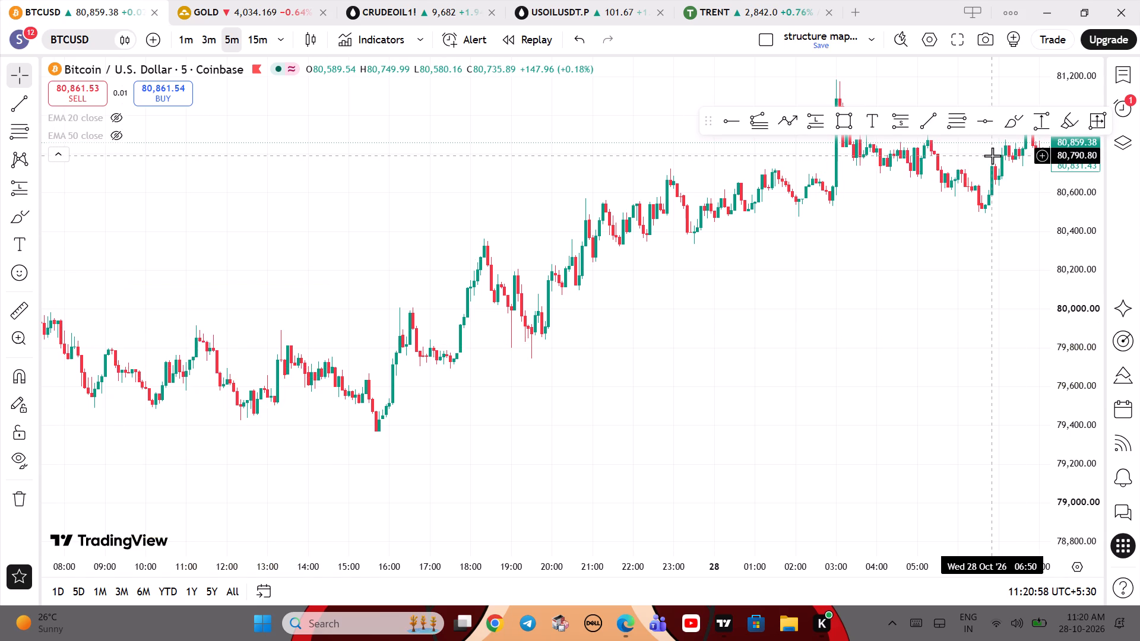